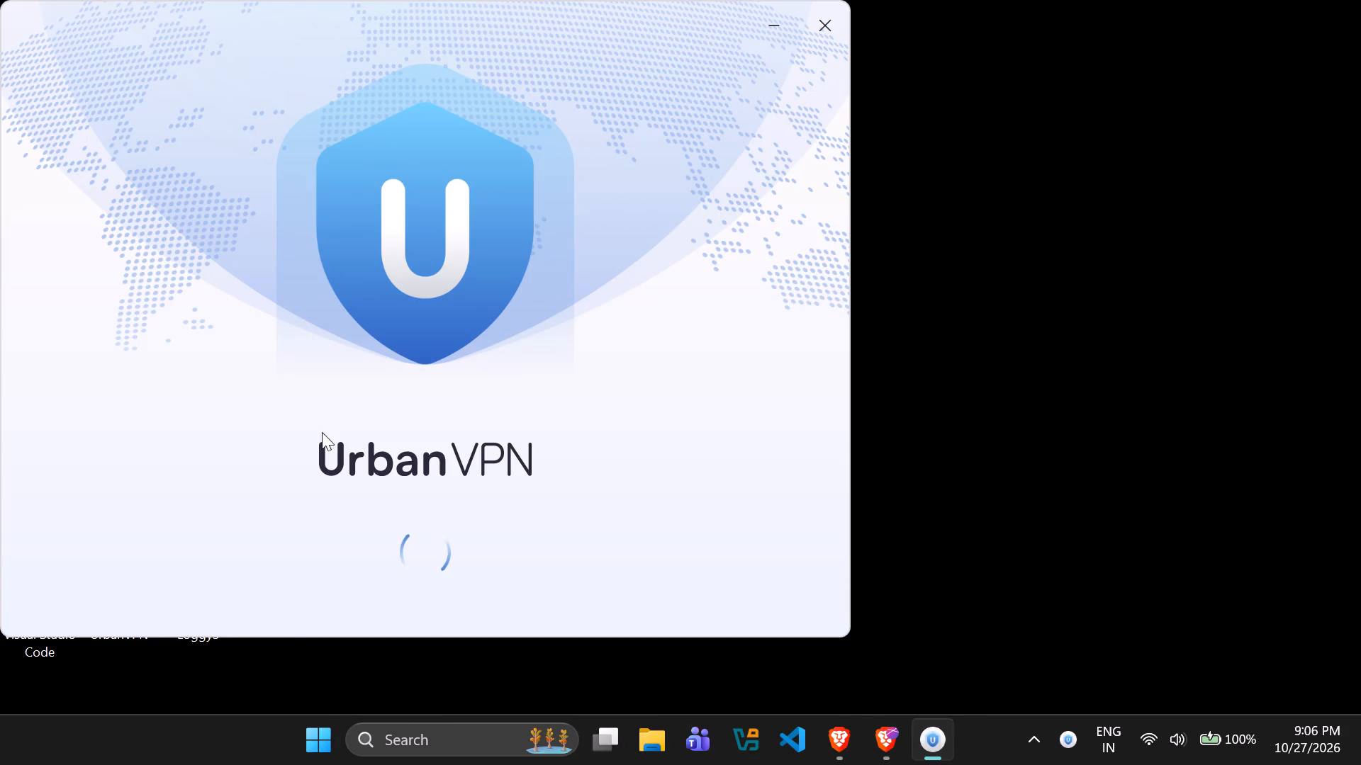
pyautogui.click(234, 446)
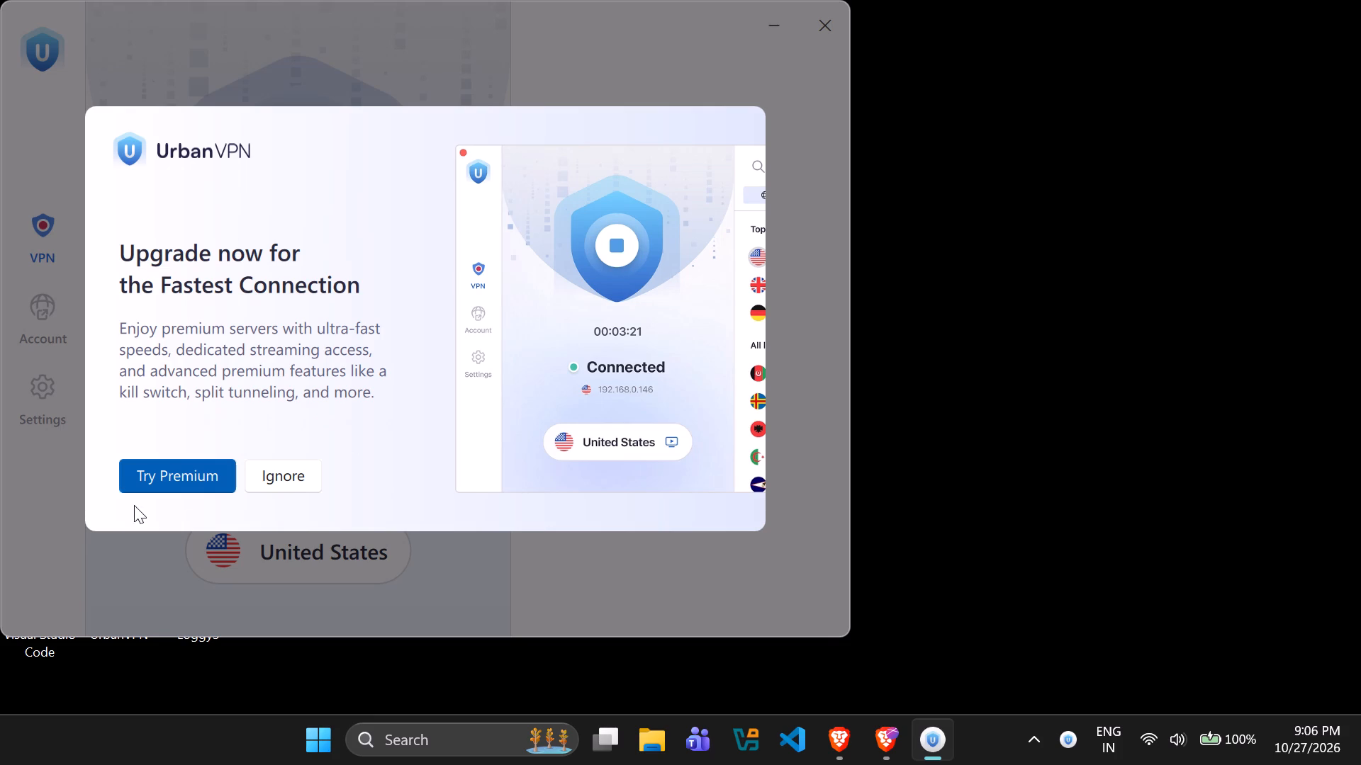
pyautogui.click(298, 470)
pyautogui.scroll(-1, 534, 438)
pyautogui.click(279, 200)
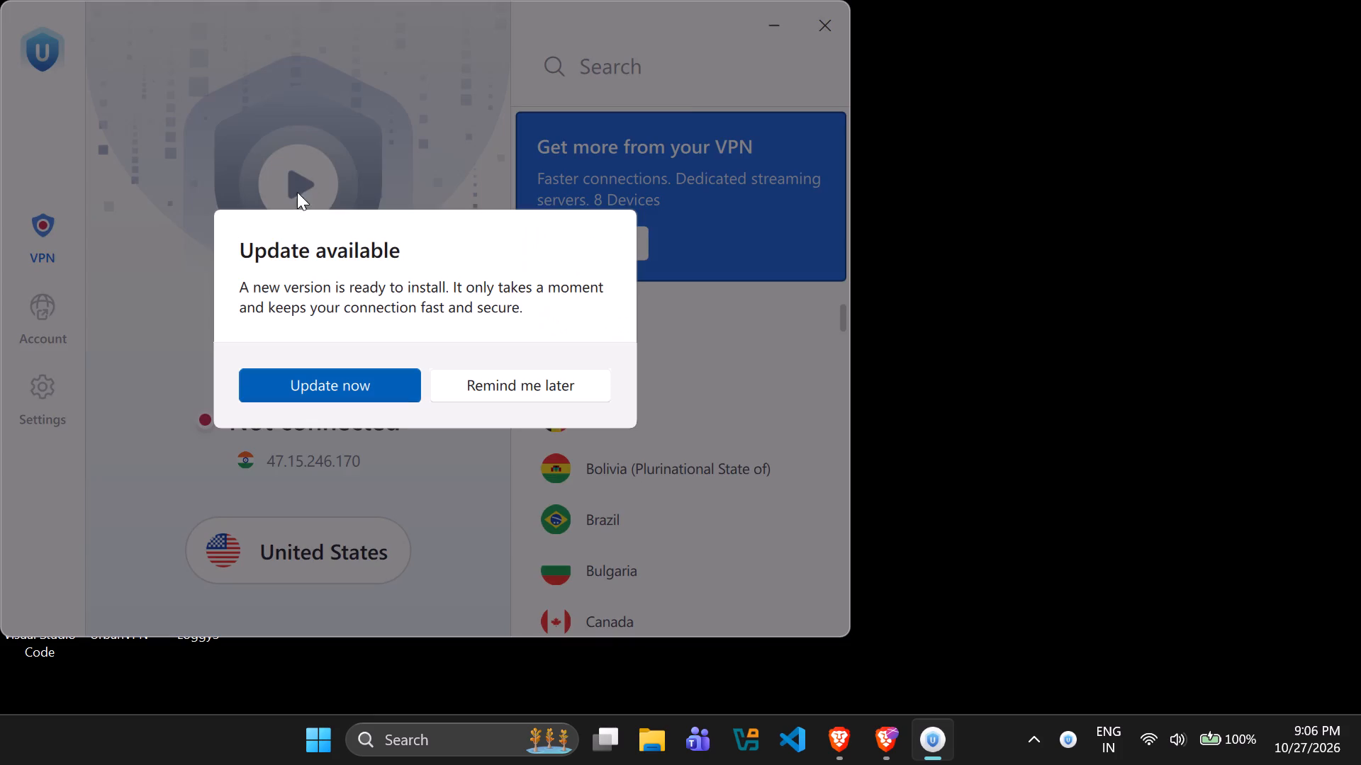
pyautogui.click(508, 390)
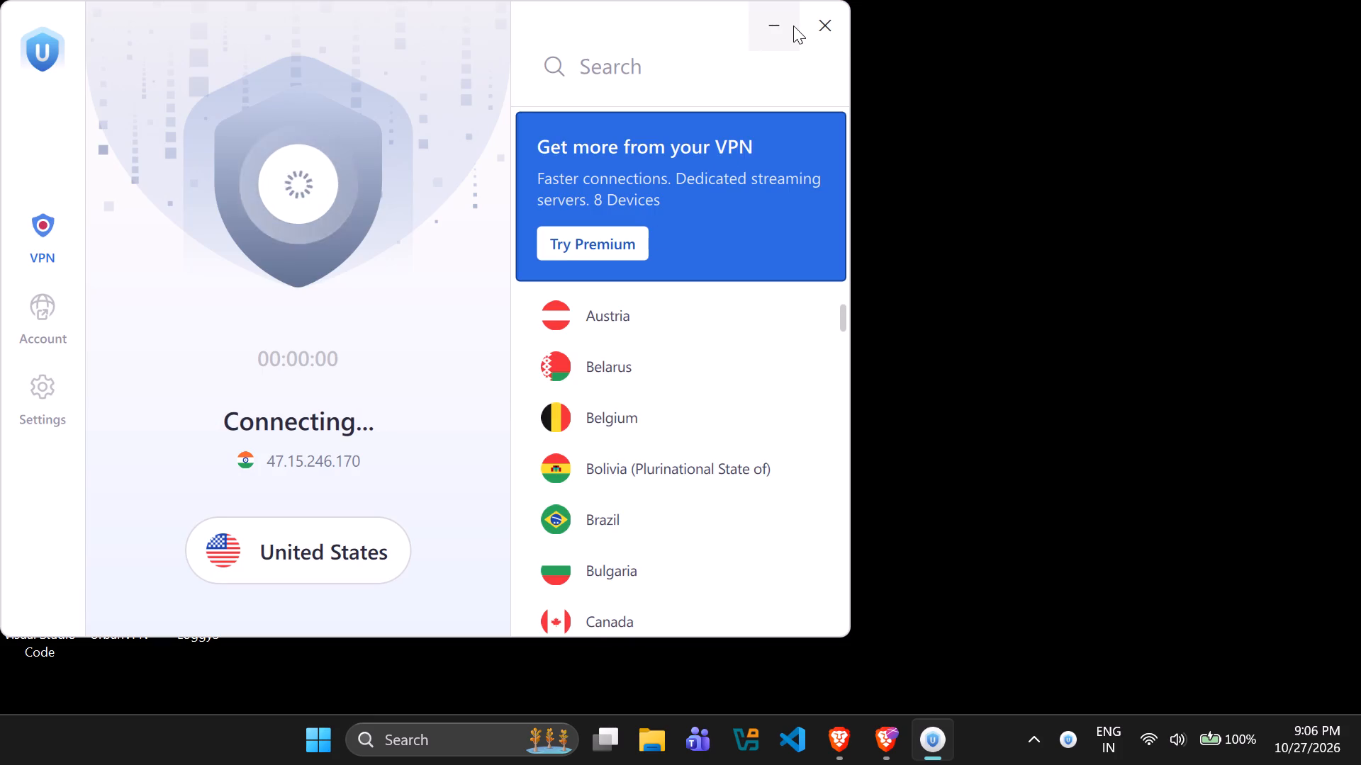
pyautogui.moveTo(678, 15); pyautogui.dragTo(788, 32)
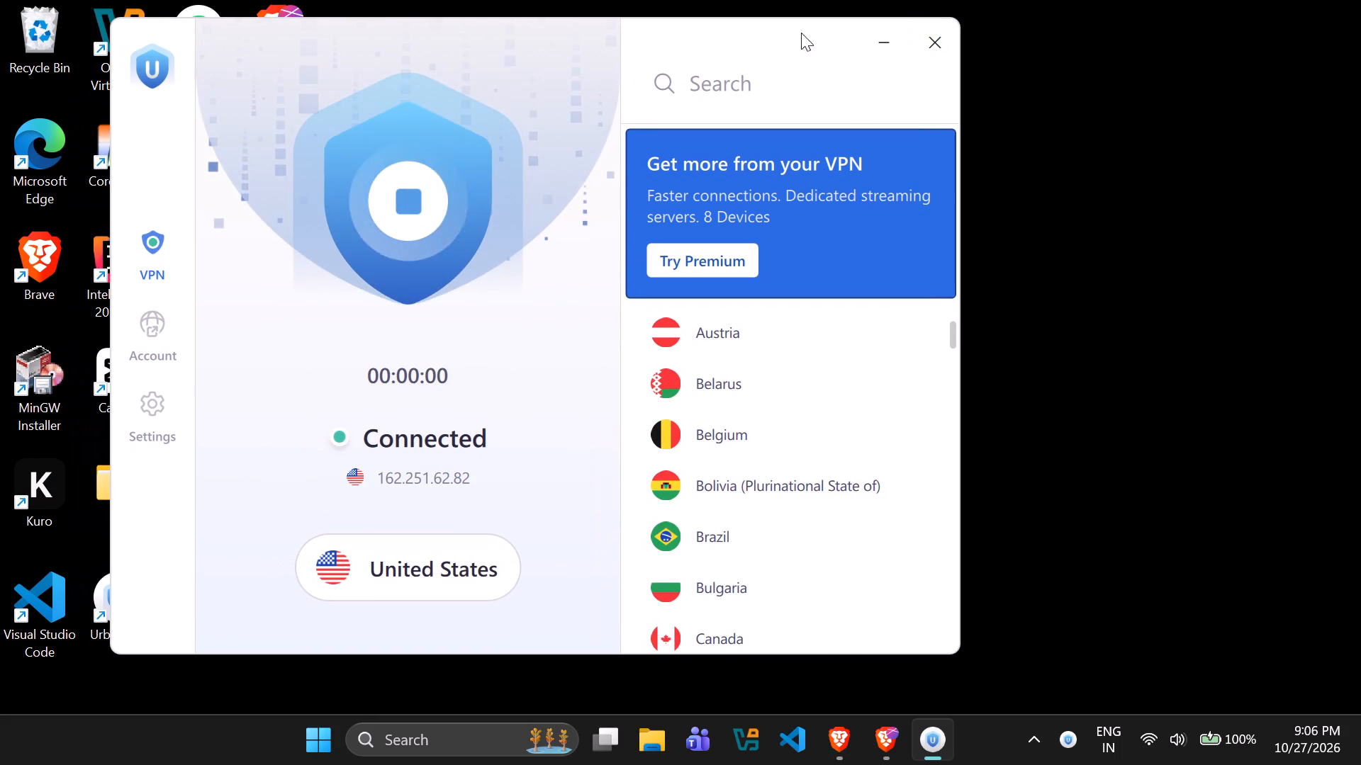
pyautogui.click(894, 38)
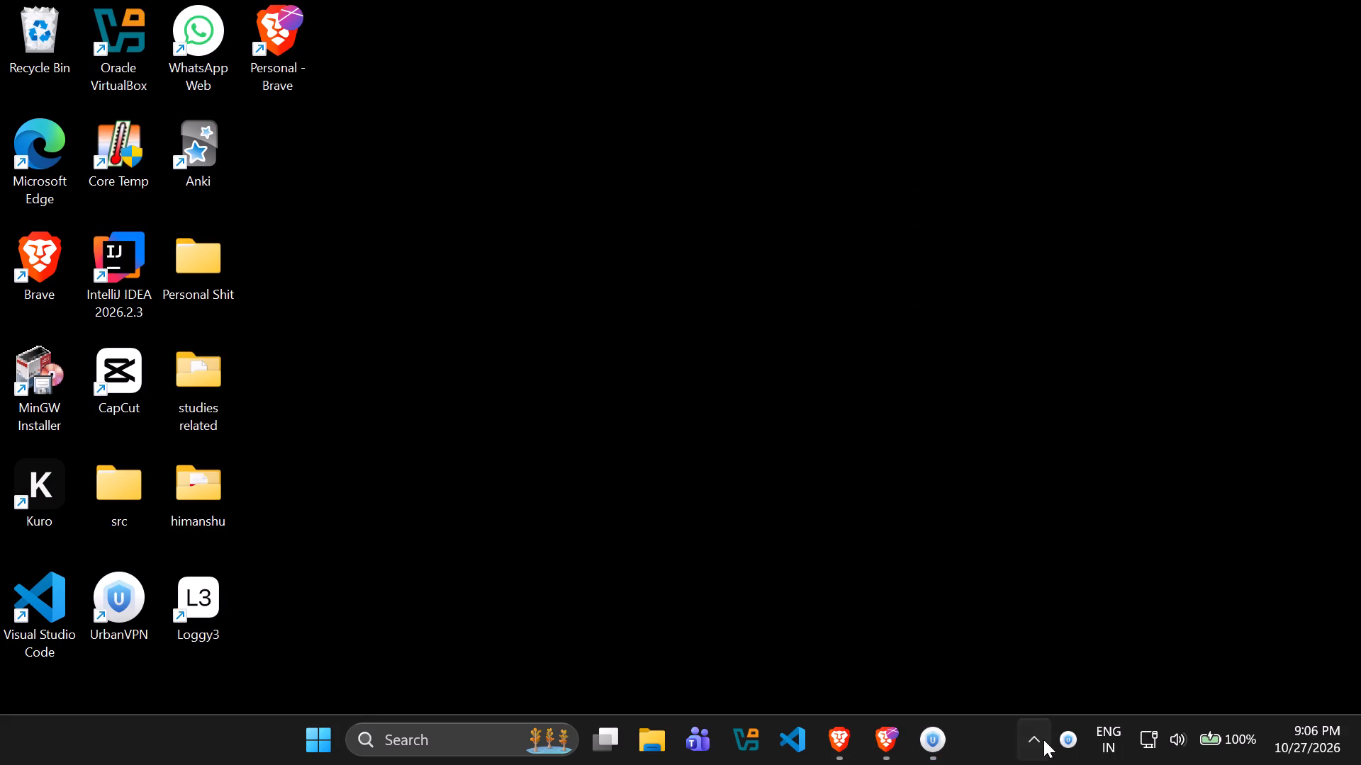
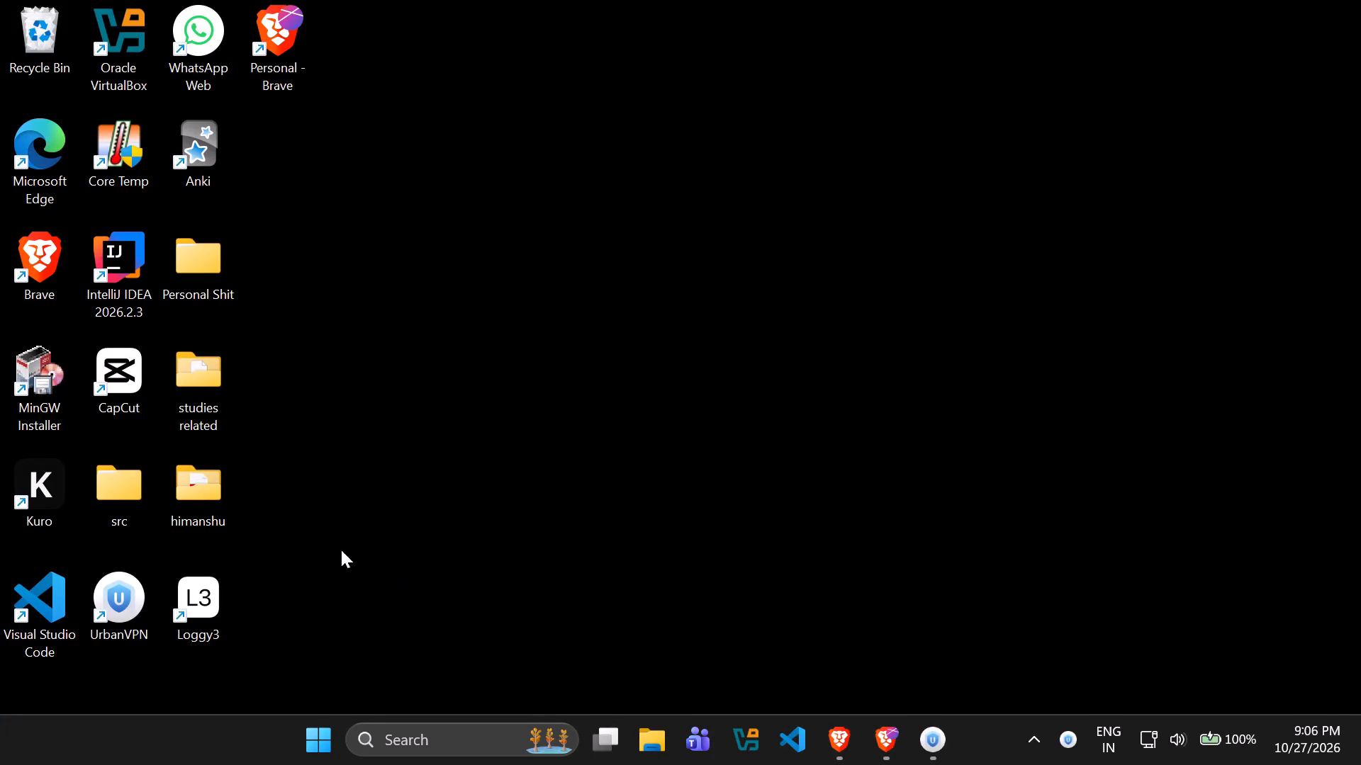
# Launch CapCut from the desktop, view the UrbanVPN connection while it loads, close the VPN window and dismiss the Pro offer.
pyautogui.doubleClick(122, 368)
pyautogui.click(926, 731)
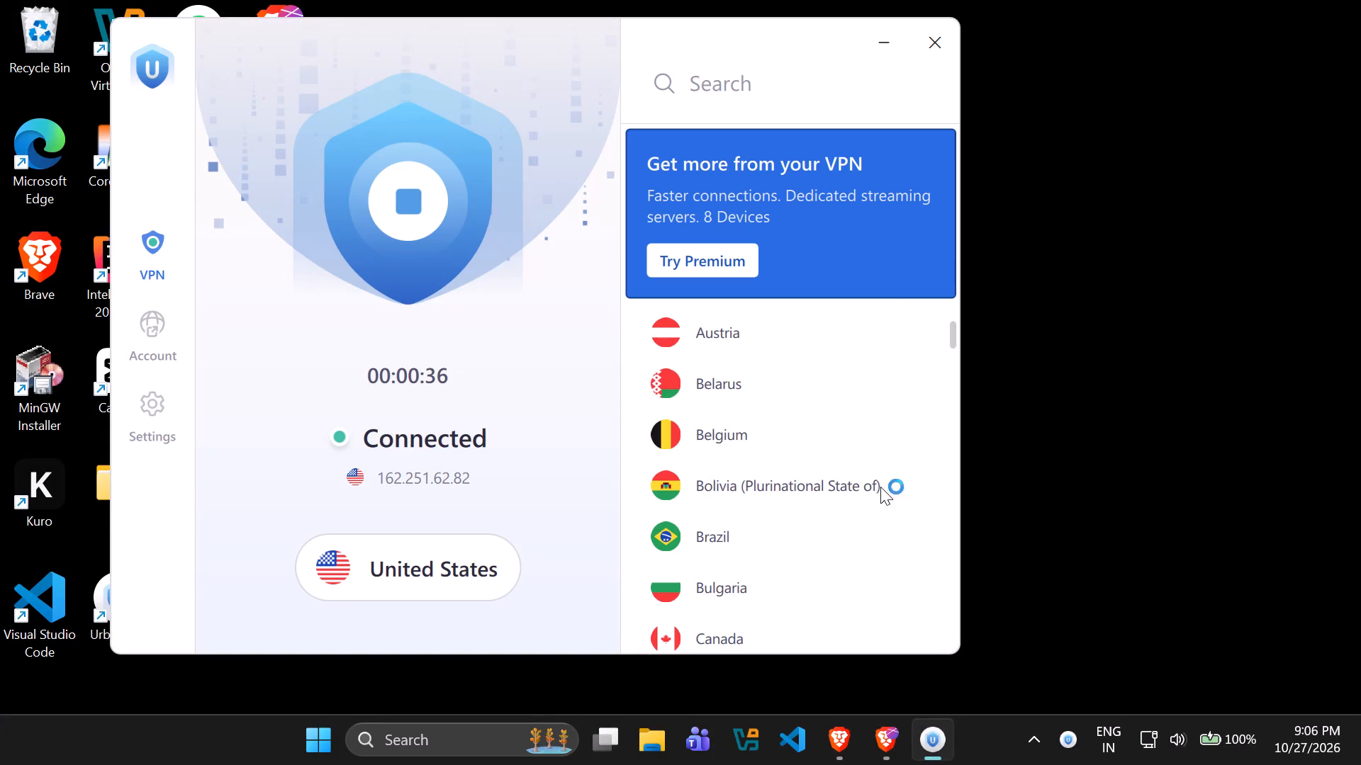
pyautogui.click(926, 50)
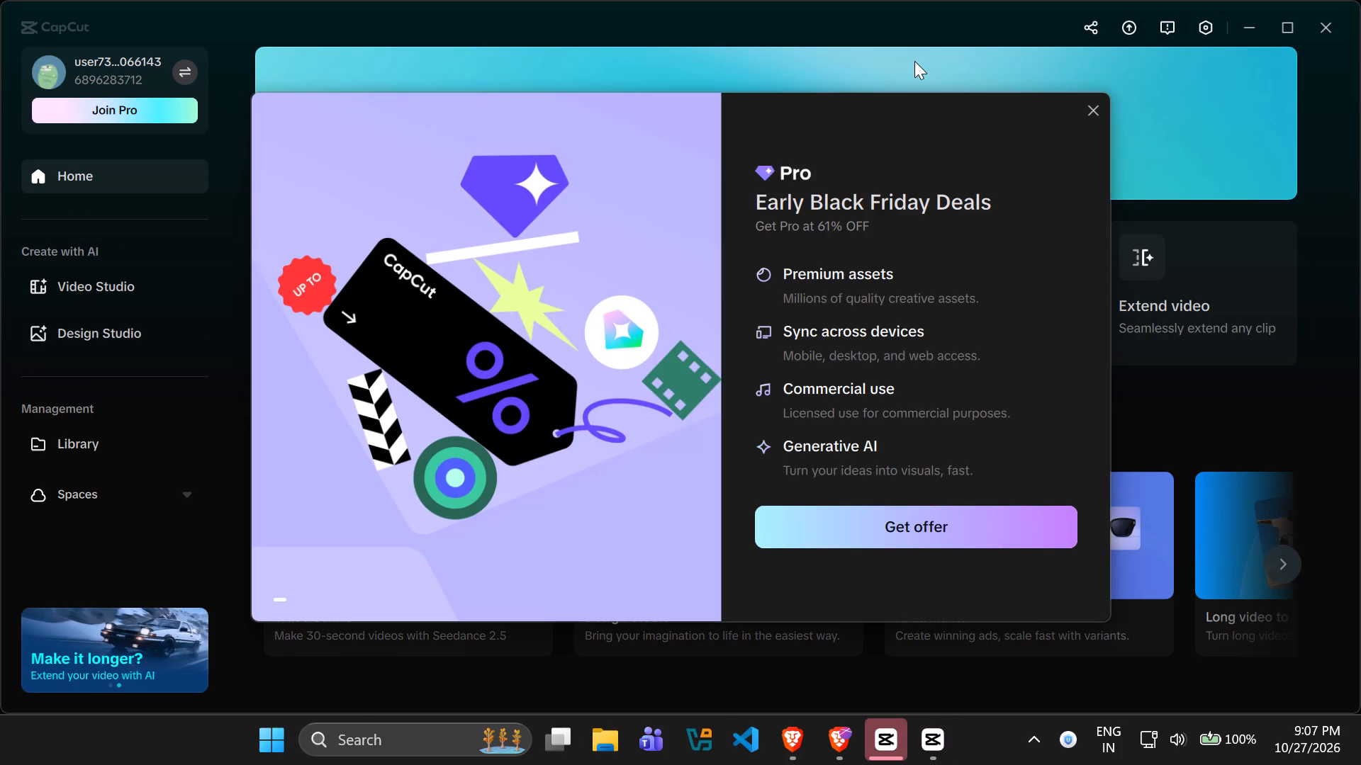
pyautogui.click(1090, 108)
# Look through the existing projects and move project 1009 to the trash.
pyautogui.scroll(-4, 744, 337)
pyautogui.scroll(-4, 818, 347)
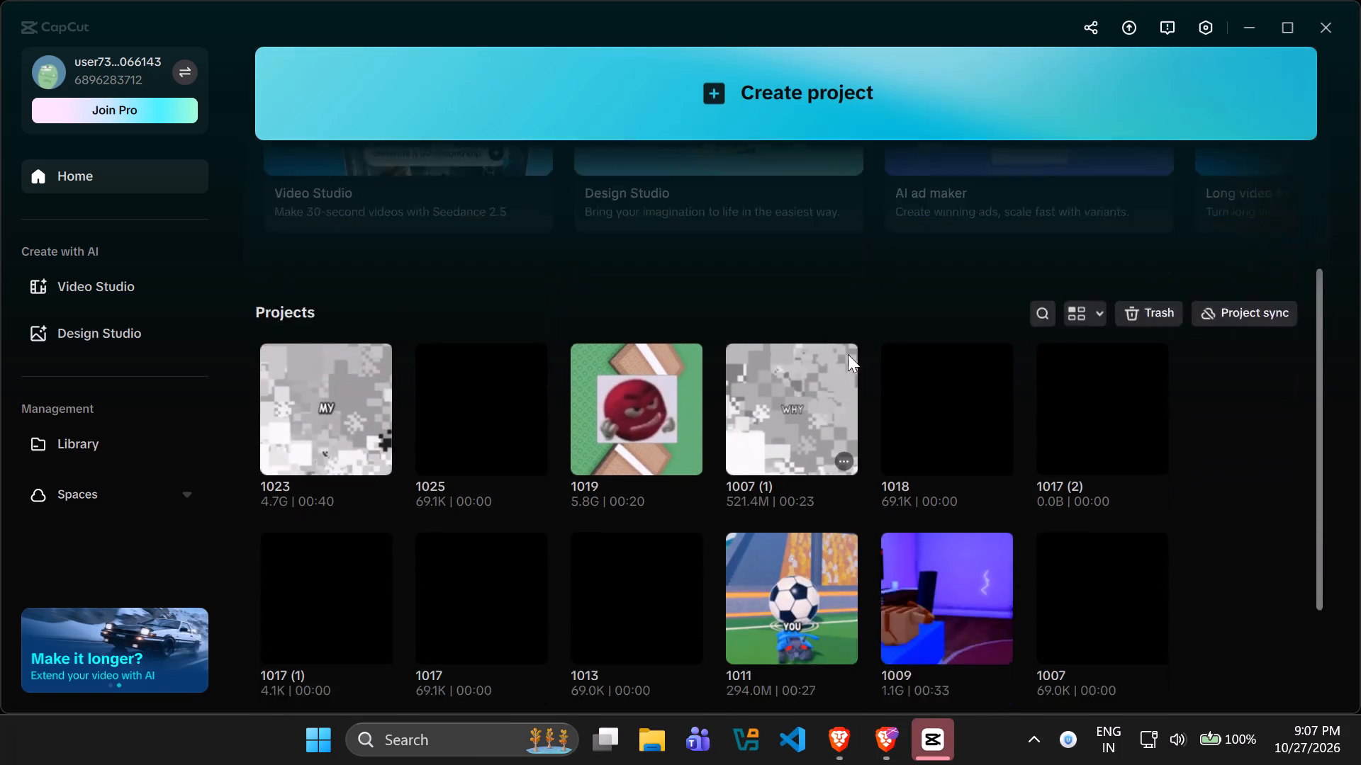
pyautogui.scroll(-6, 695, 444)
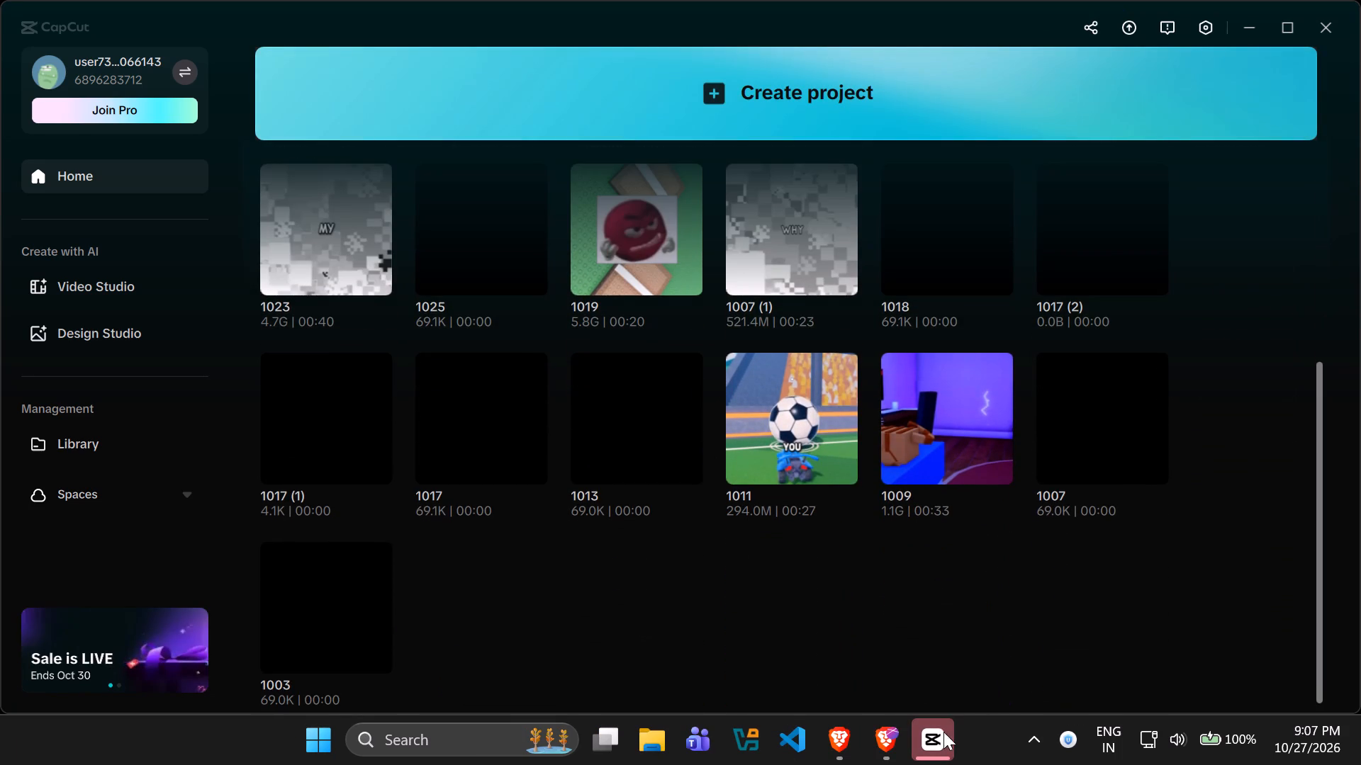
pyautogui.click(936, 723)
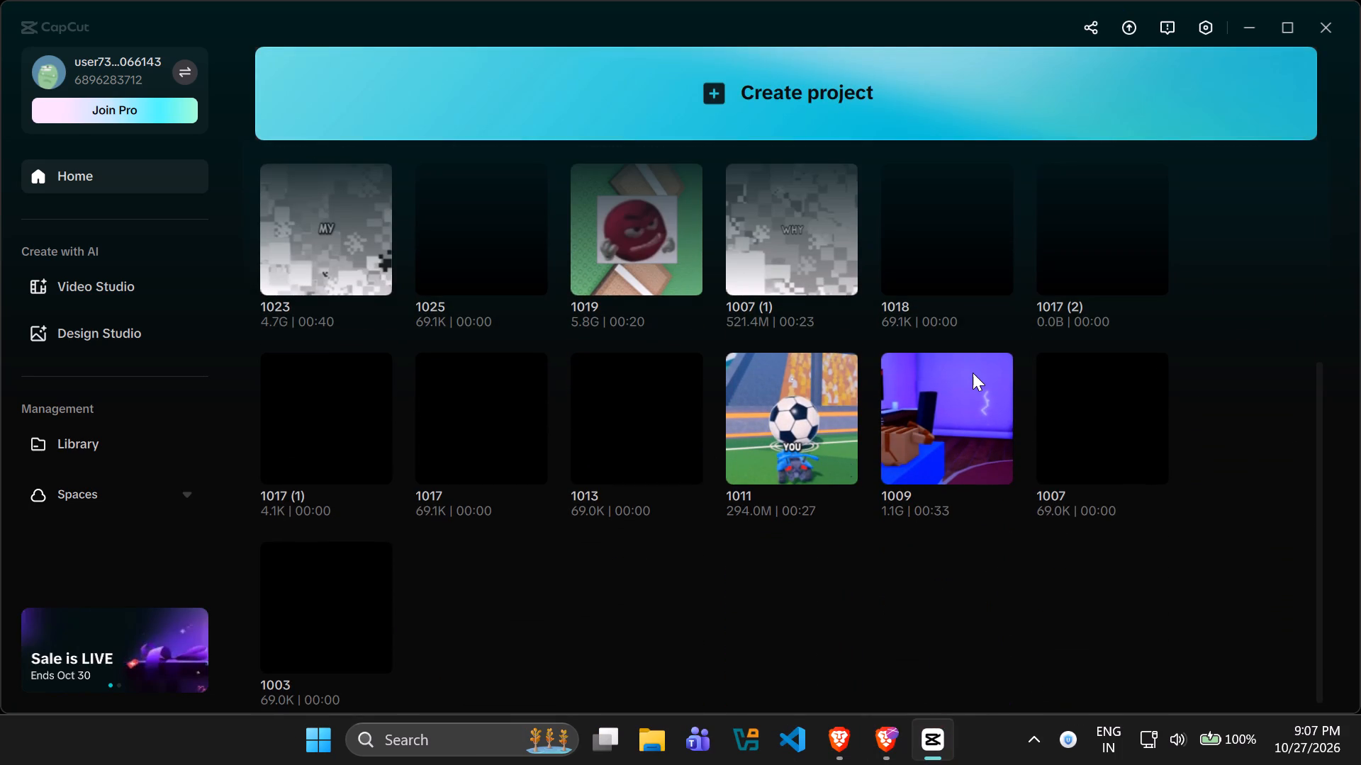
pyautogui.scroll(6, 768, 433)
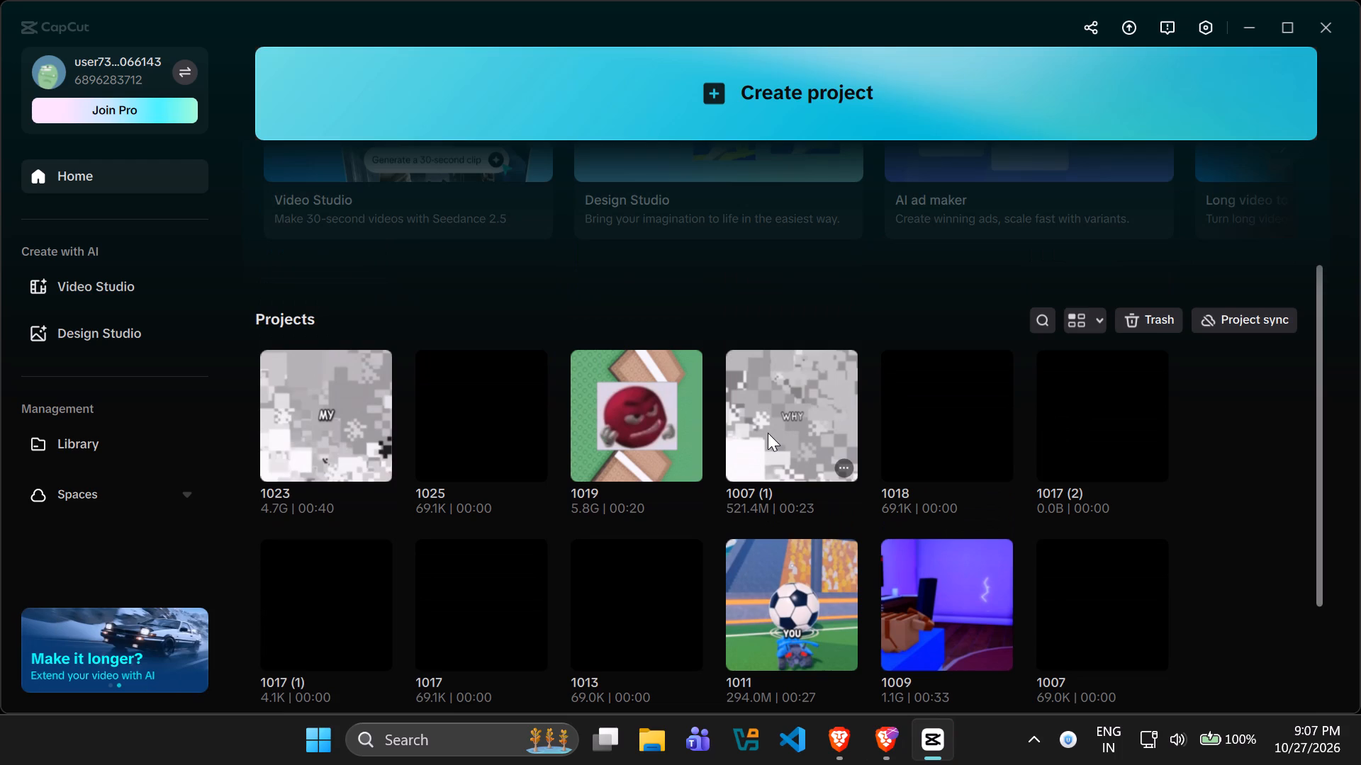
pyautogui.scroll(-5, 768, 433)
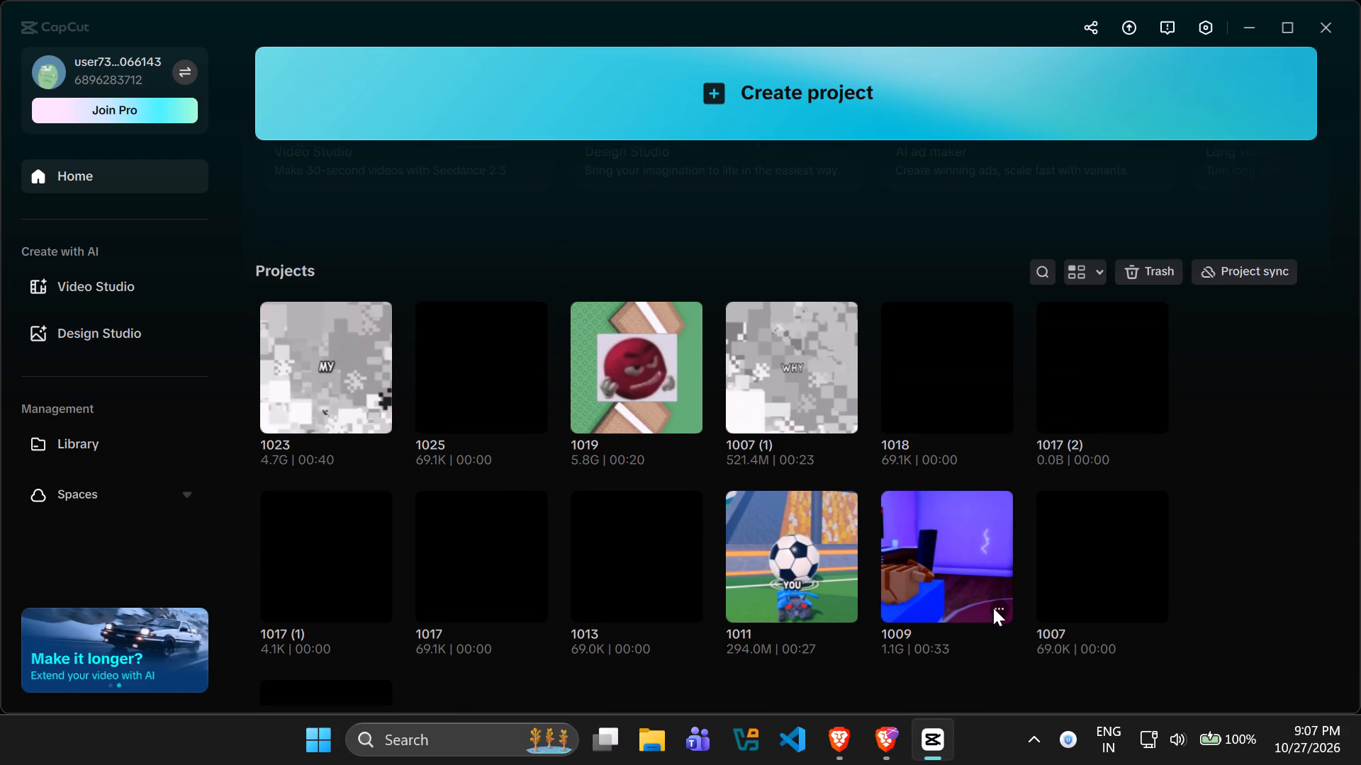
pyautogui.click(995, 605)
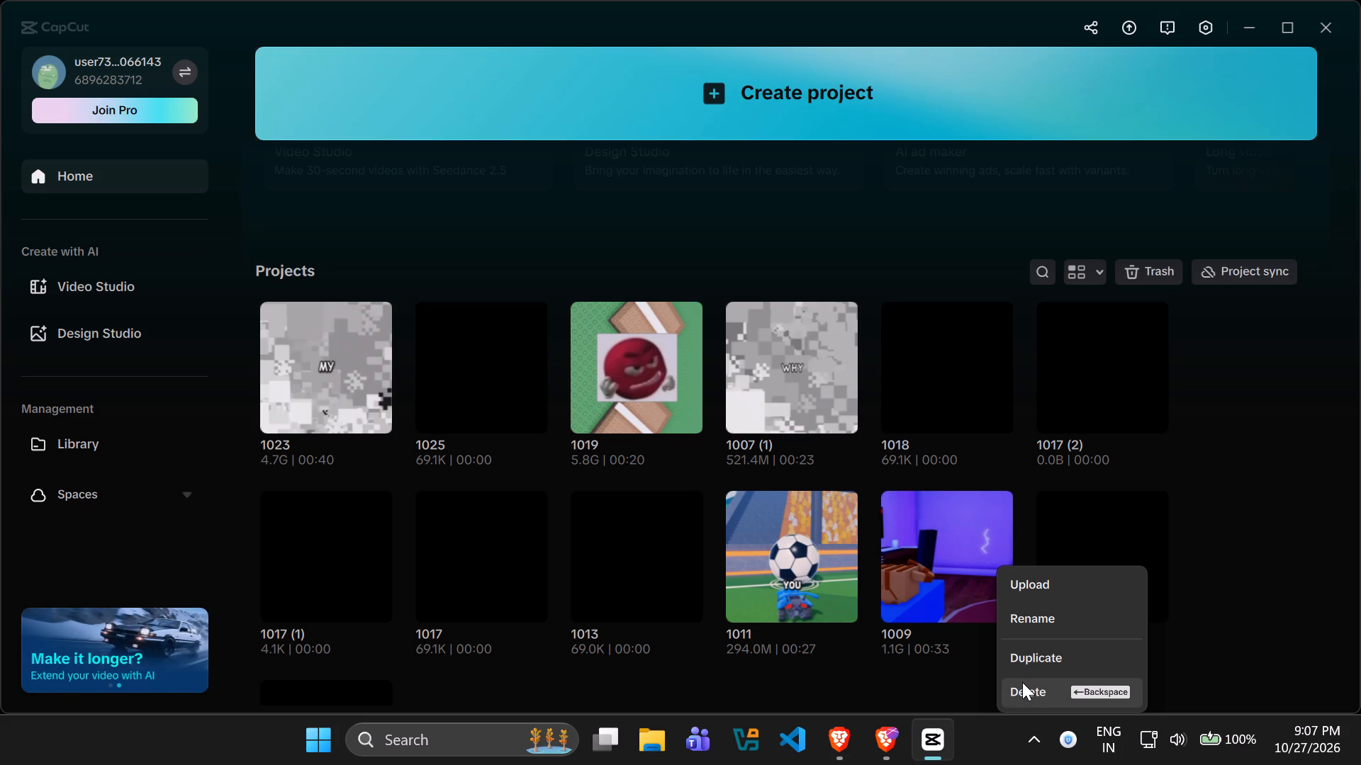
pyautogui.click(1038, 691)
pyautogui.click(639, 423)
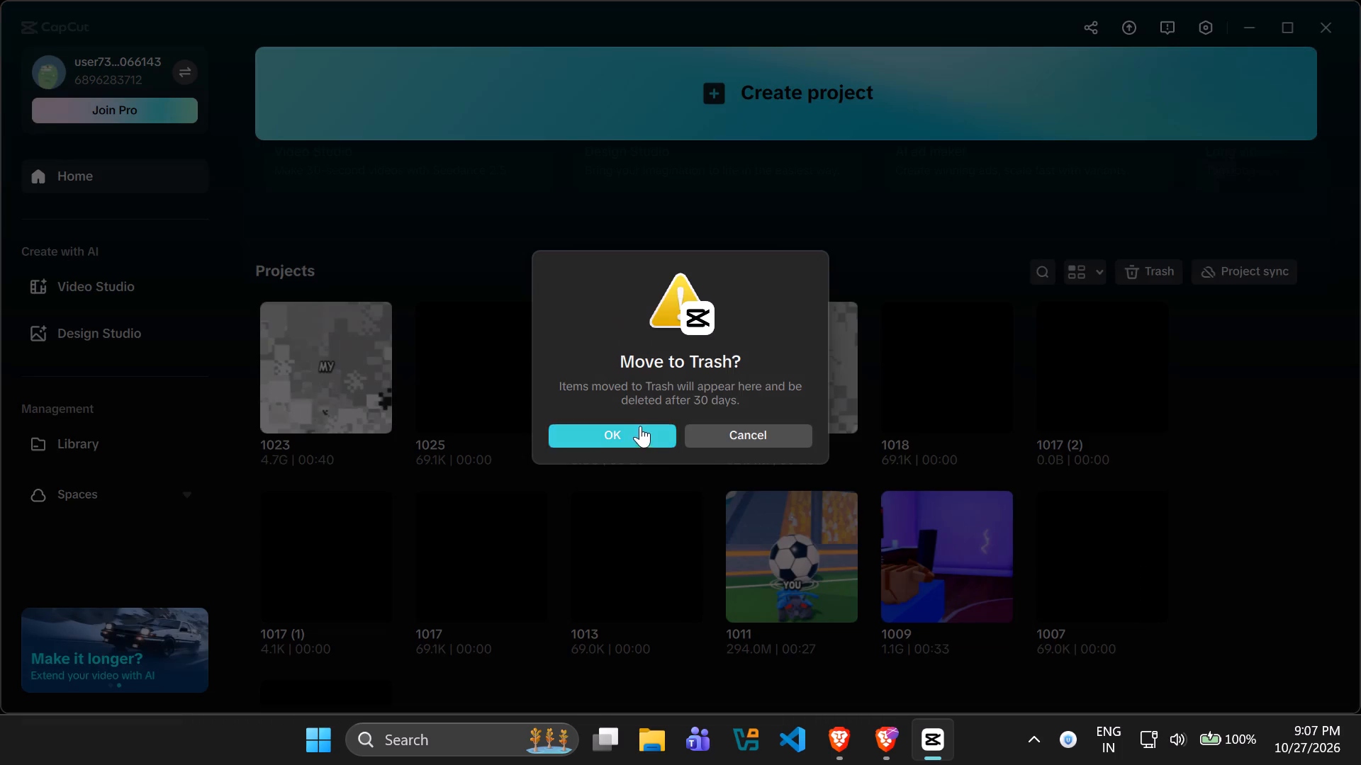
pyautogui.click(640, 429)
# Move project 1011 to the trash.
pyautogui.scroll(-4, 722, 550)
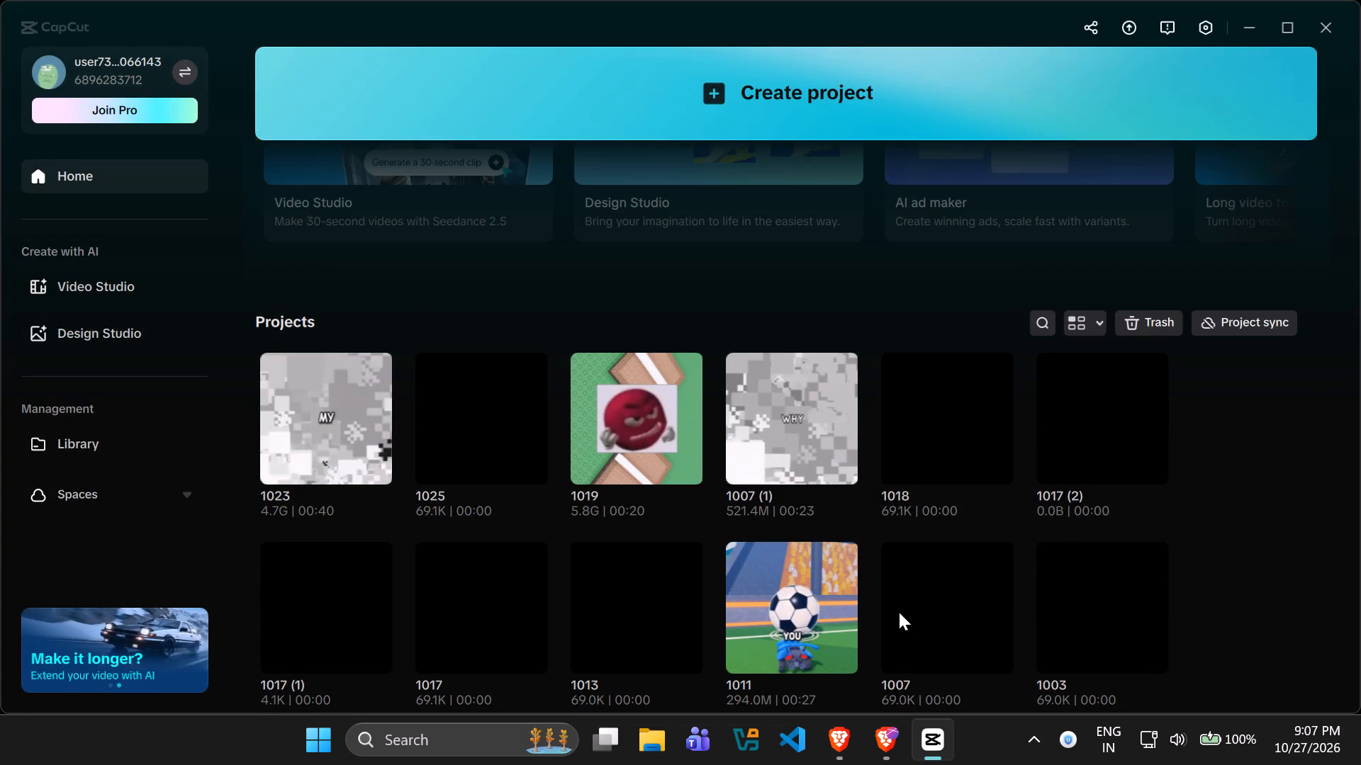
pyautogui.click(844, 662)
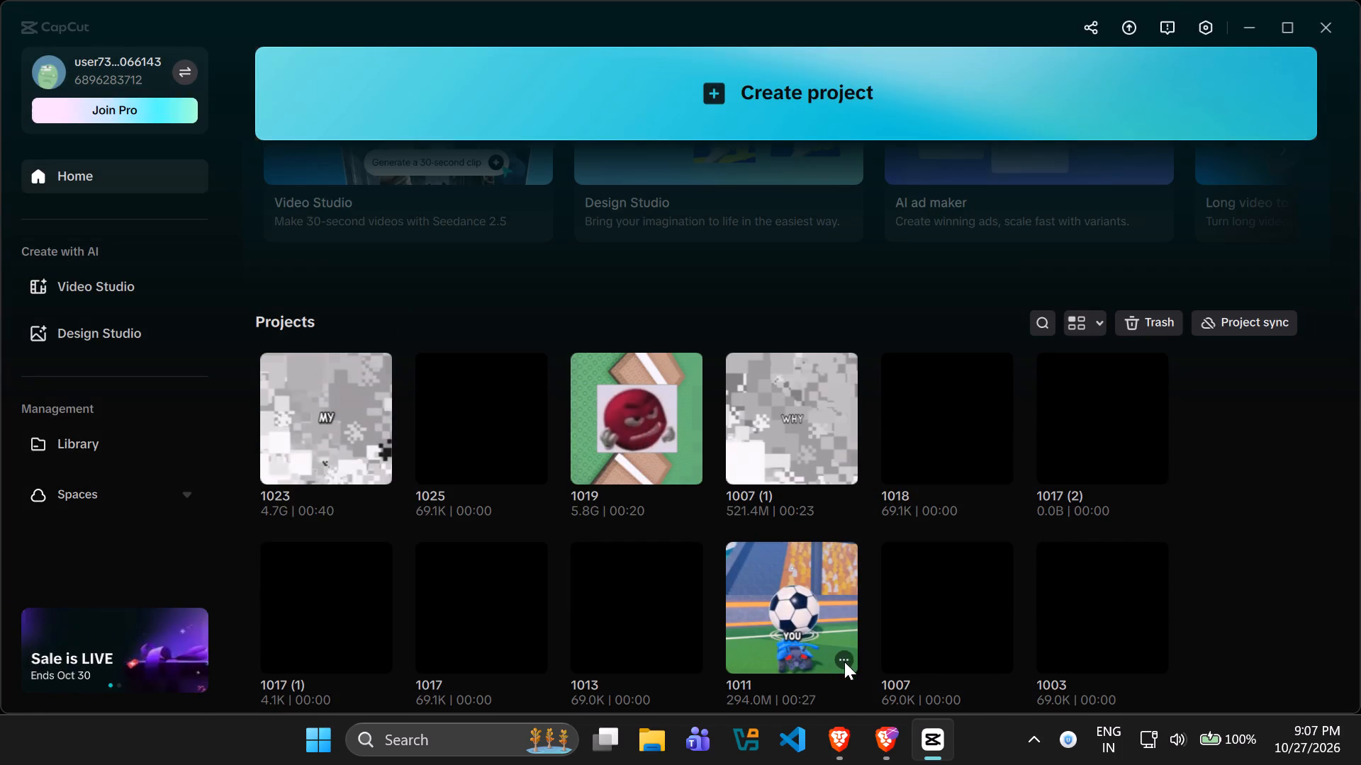
pyautogui.click(895, 691)
pyautogui.click(618, 426)
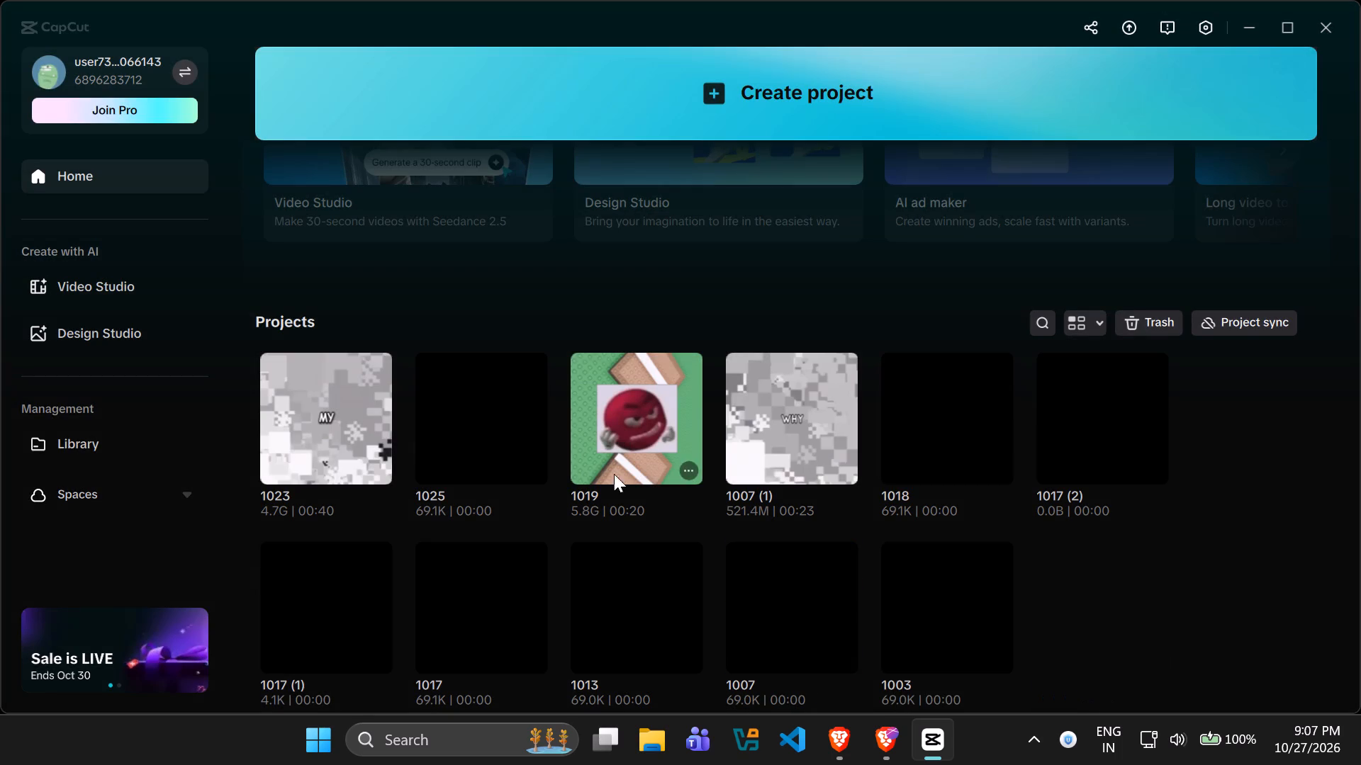
# Select projects 1017 (1), 1017, 1013, 1007 and 1003 together and move them to the trash.
pyautogui.scroll(-3, 476, 605)
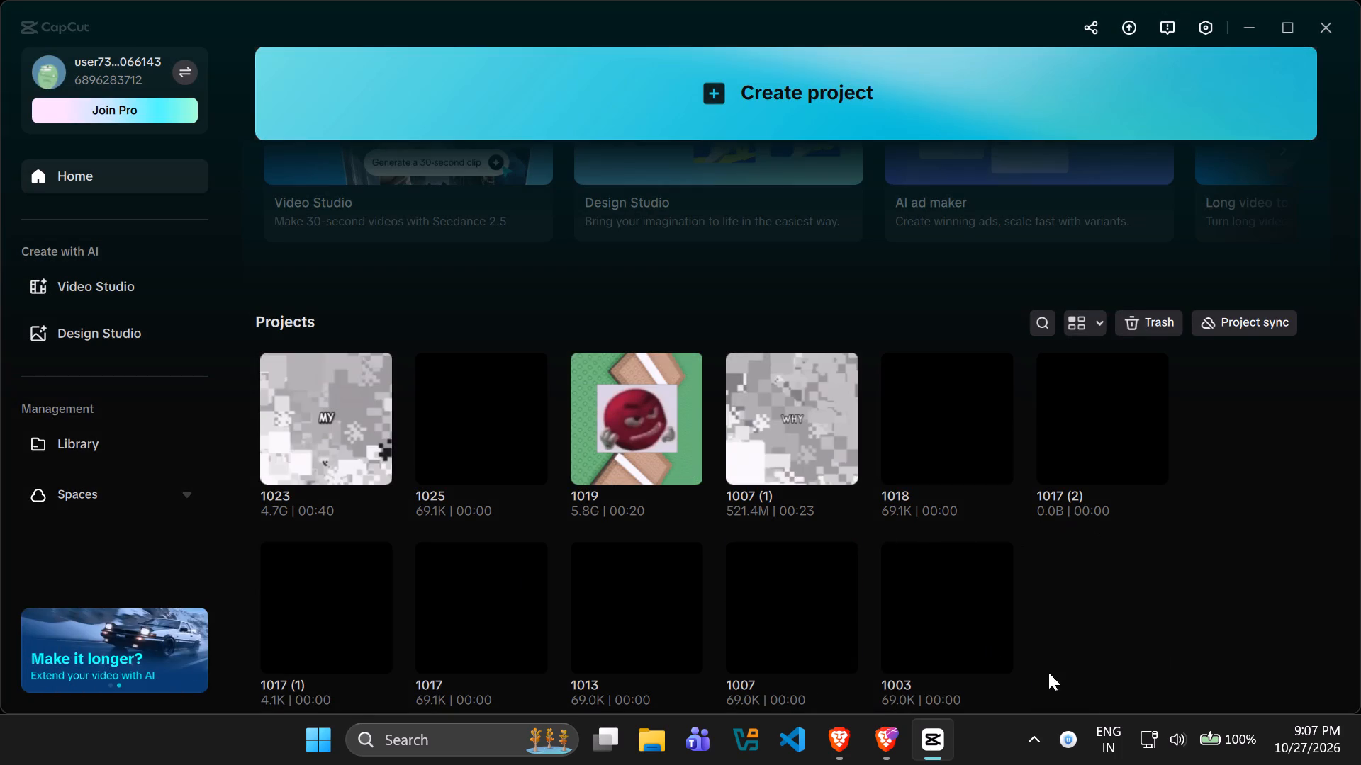
pyautogui.moveTo(1048, 672); pyautogui.dragTo(238, 583)
pyautogui.click(846, 649)
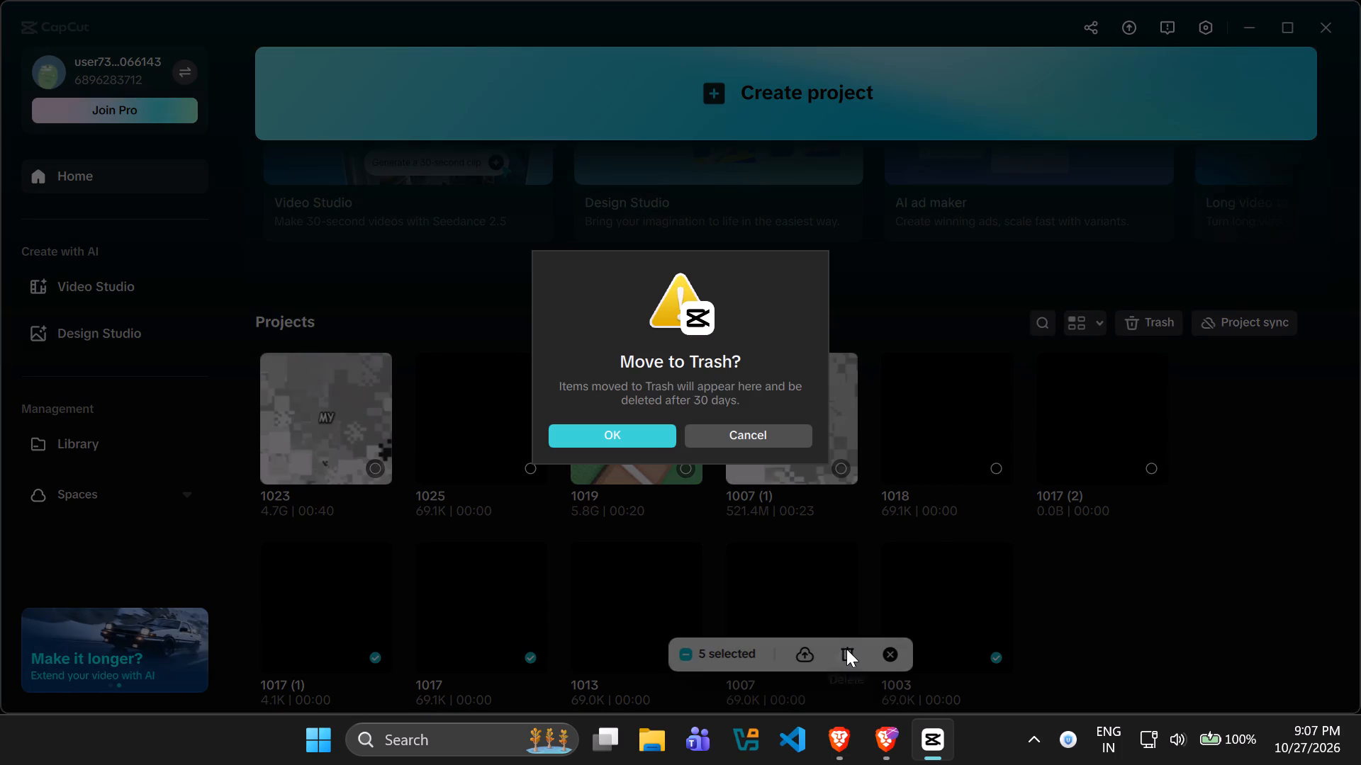
pyautogui.click(642, 429)
# Select projects 1007 (1), 1018 and 1017 (2) together and move them to the trash.
pyautogui.scroll(-3, 1204, 606)
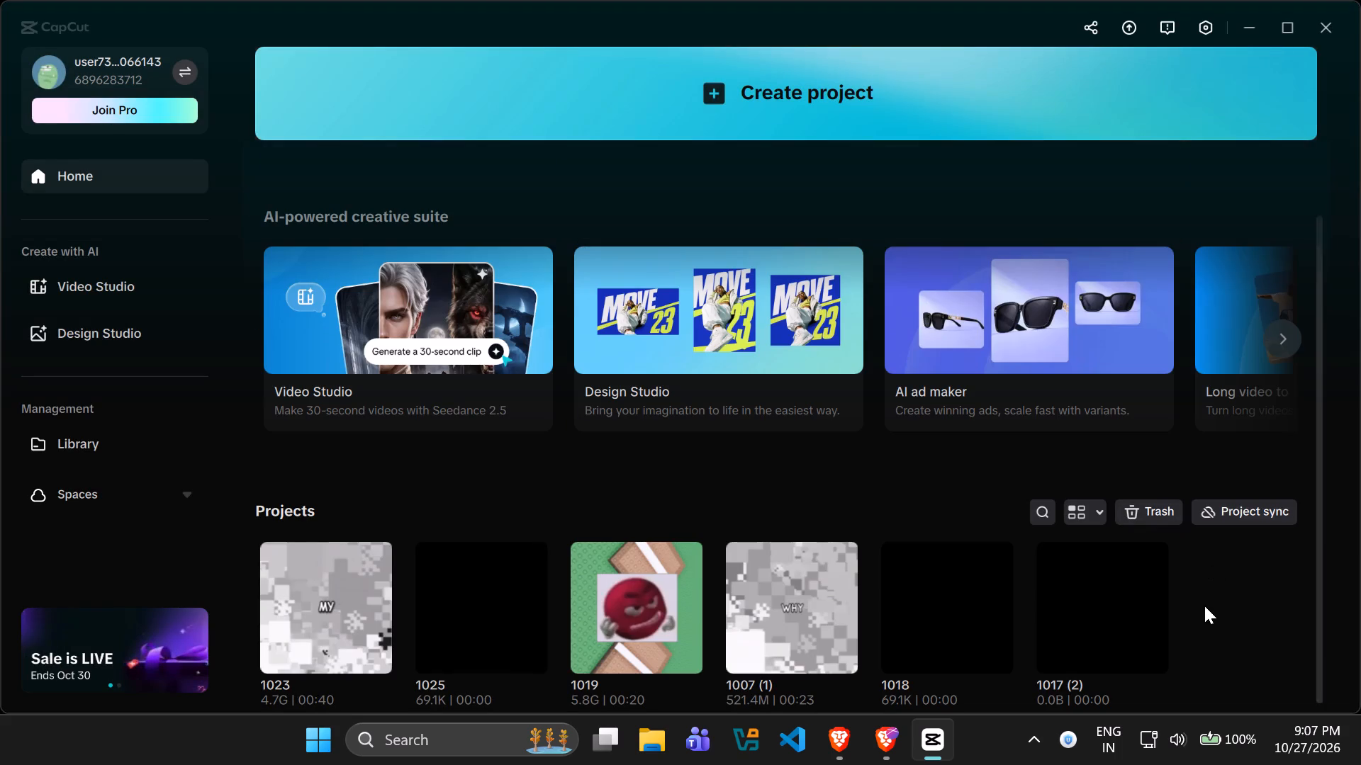
pyautogui.scroll(-1, 1204, 606)
pyautogui.moveTo(1213, 633); pyautogui.dragTo(869, 531)
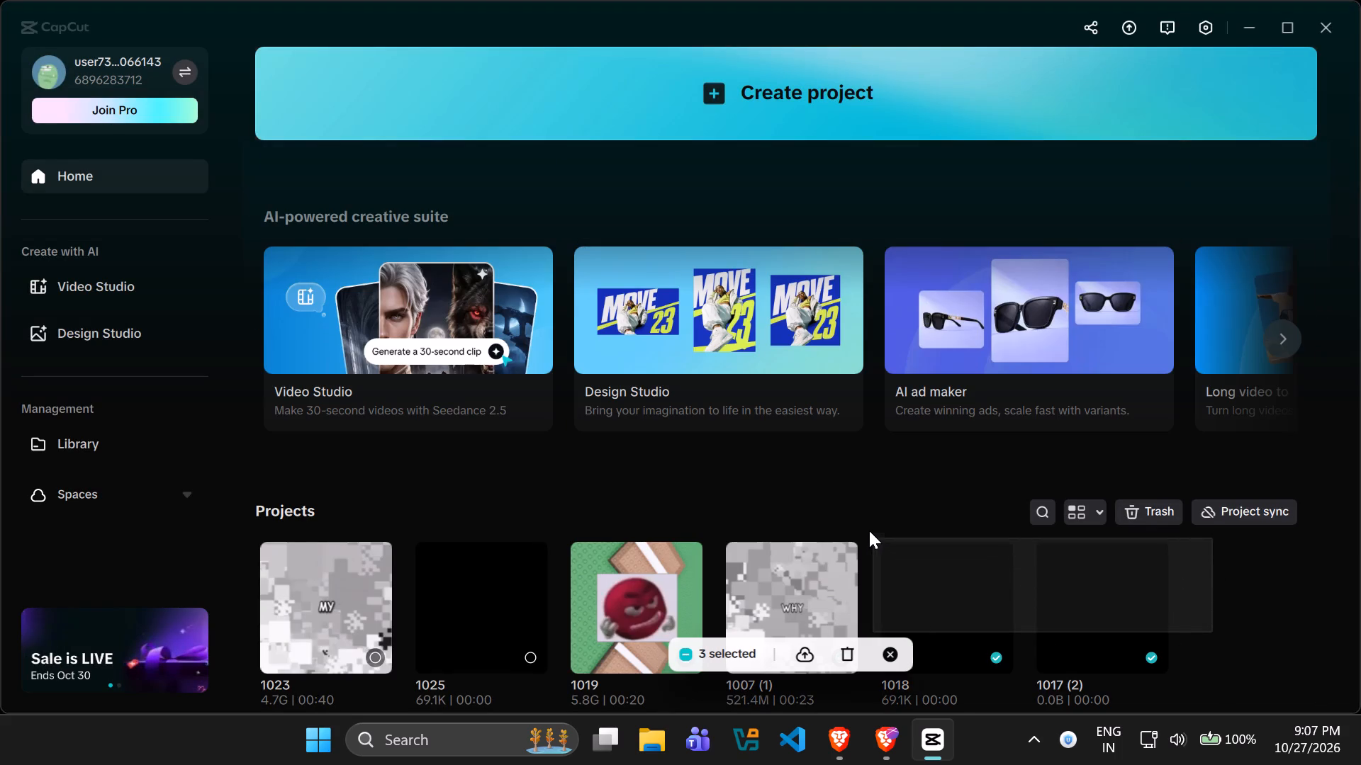
pyautogui.moveTo(869, 531); pyautogui.dragTo(868, 530)
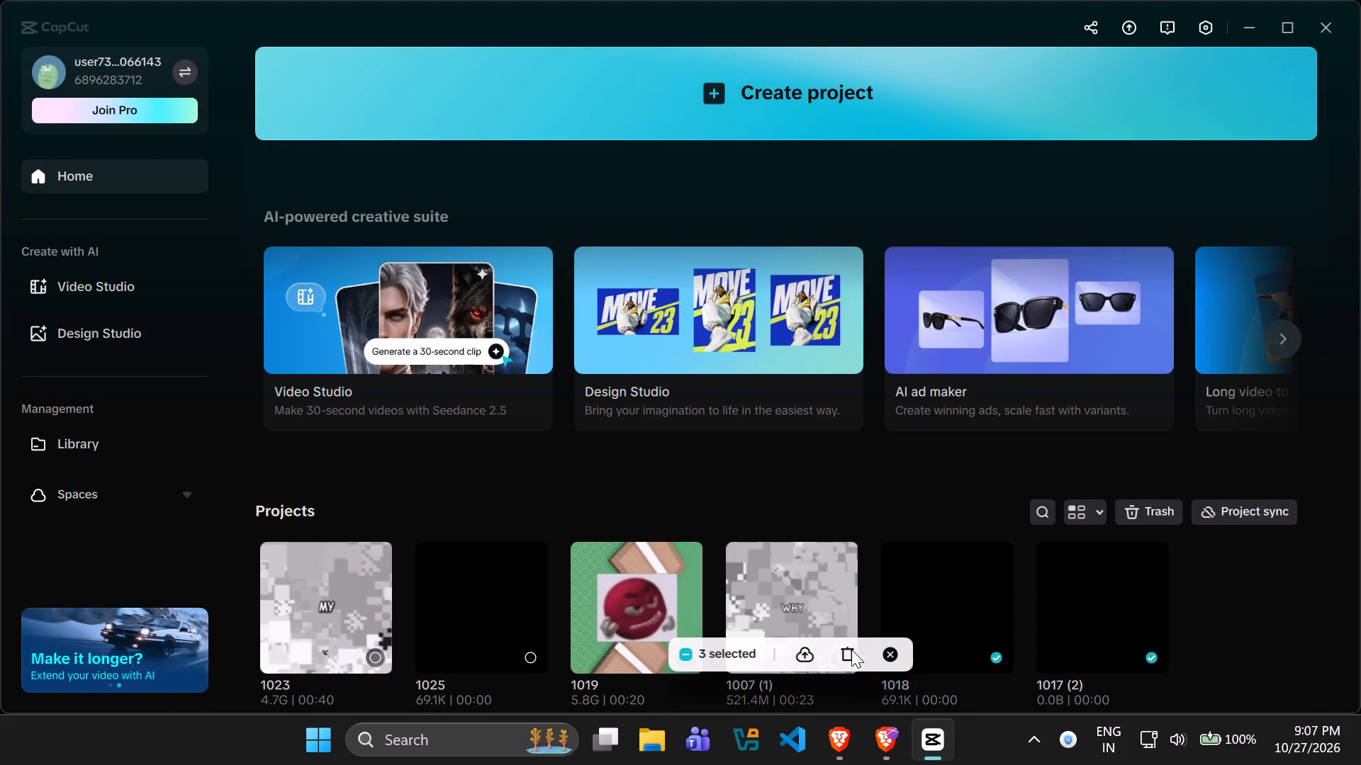
pyautogui.click(853, 650)
pyautogui.click(646, 426)
# Select the empty project 1025 and move it to the trash.
pyautogui.moveTo(505, 463); pyautogui.dragTo(491, 536)
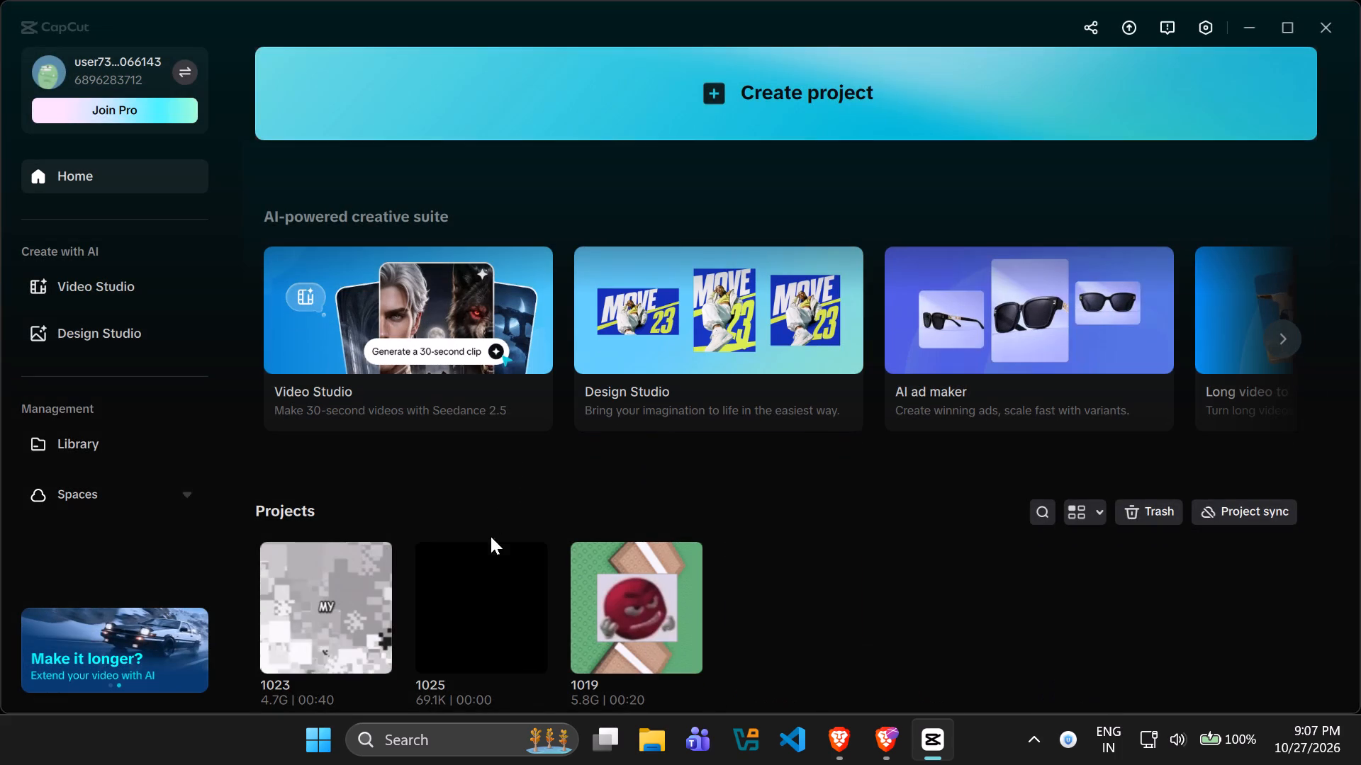
pyautogui.moveTo(491, 536); pyautogui.dragTo(488, 556)
pyautogui.moveTo(532, 574); pyautogui.dragTo(526, 570)
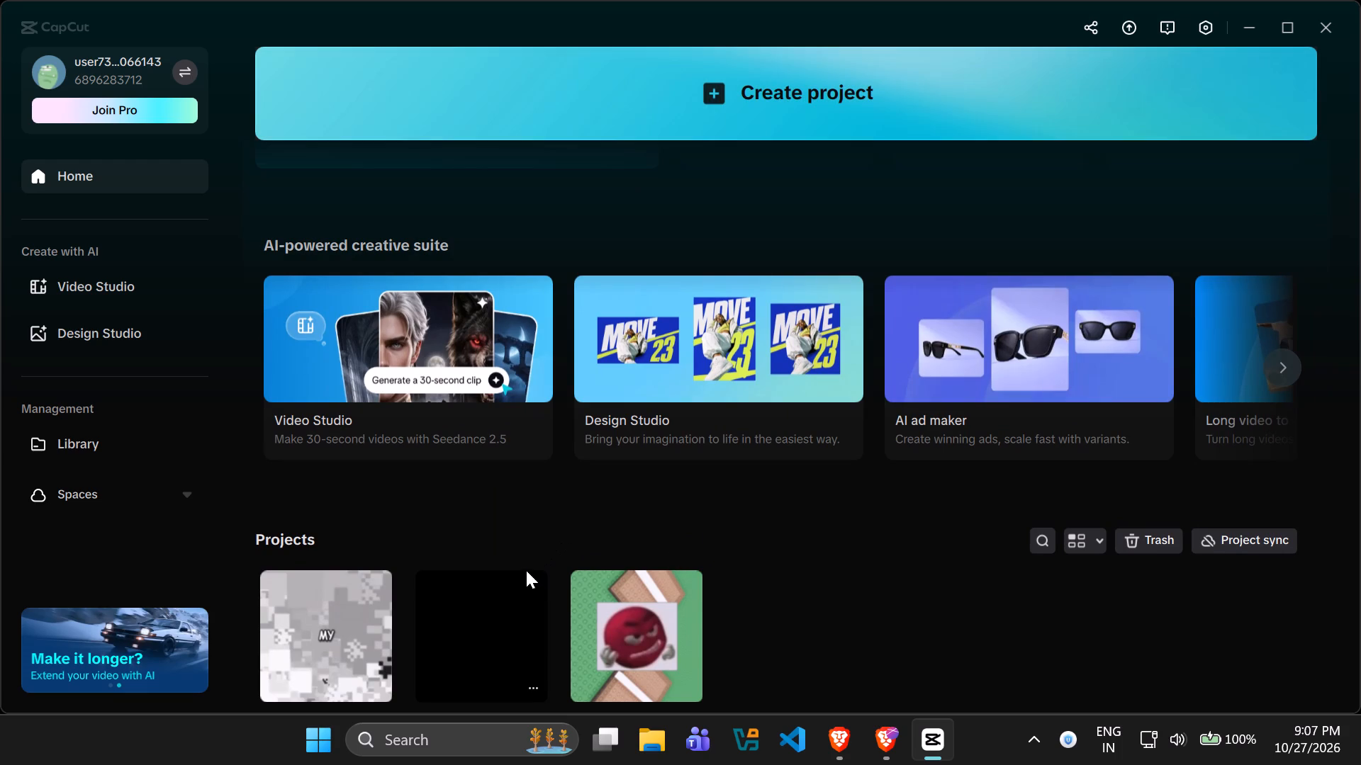
pyautogui.moveTo(526, 570); pyautogui.dragTo(541, 503)
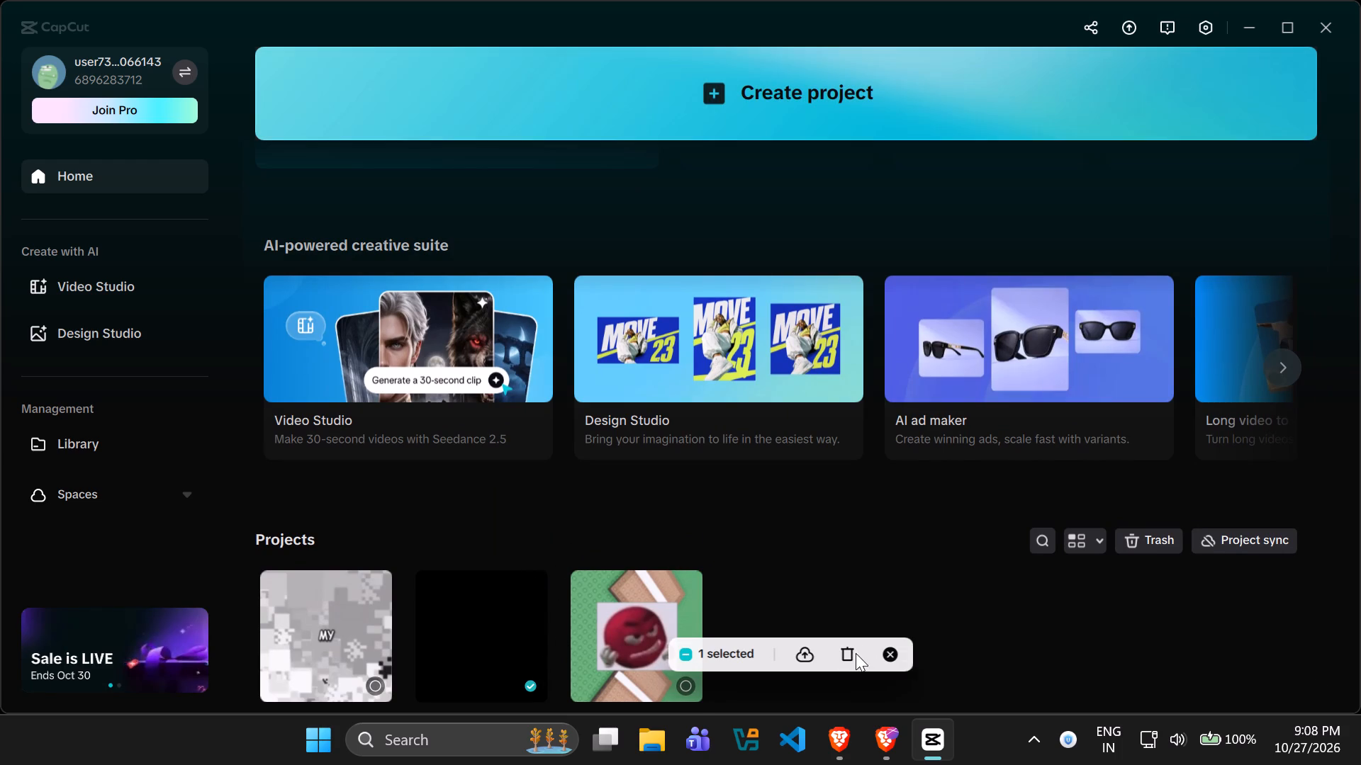
pyautogui.click(856, 653)
pyautogui.click(625, 438)
# Open the project trash, review its contents and permanently delete all the items in it.
pyautogui.click(1153, 535)
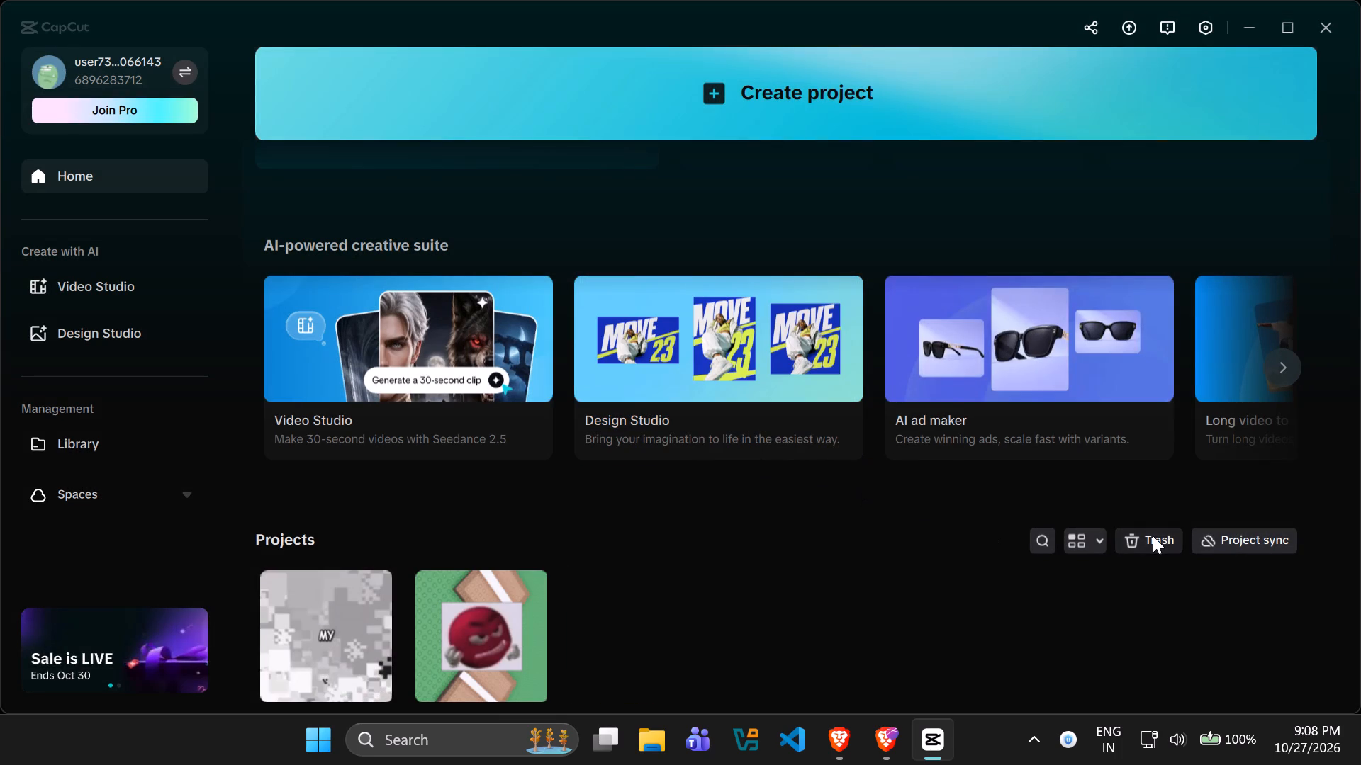
pyautogui.click(913, 182)
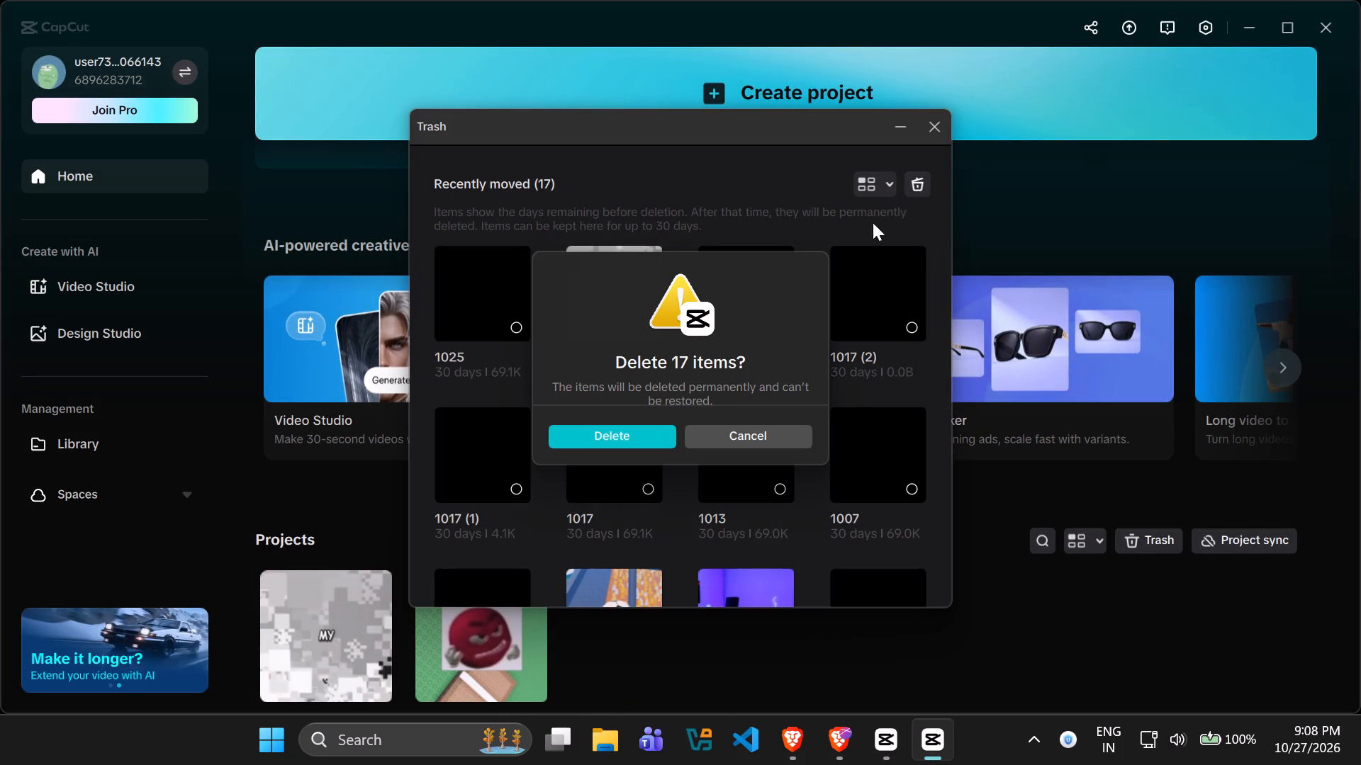
pyautogui.click(744, 436)
pyautogui.scroll(-7, 744, 436)
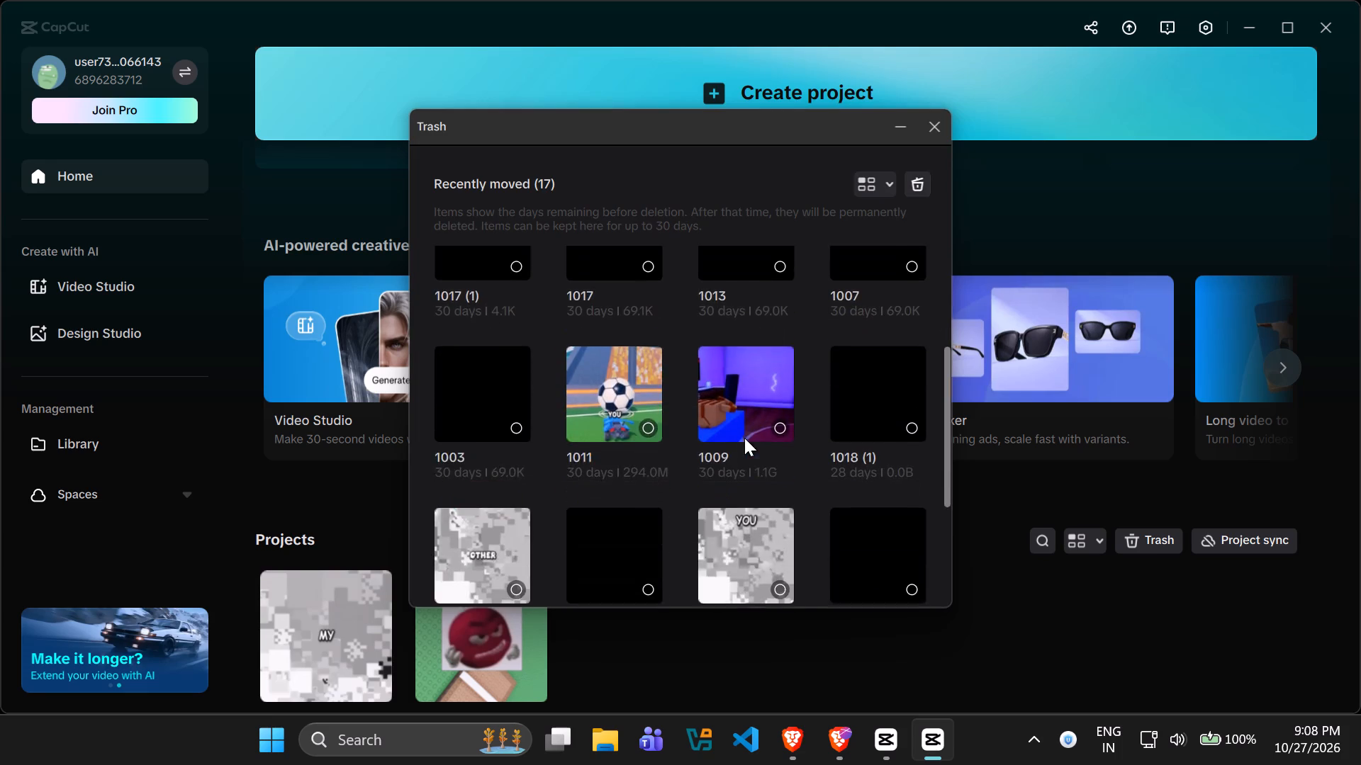
pyautogui.scroll(-12, 744, 438)
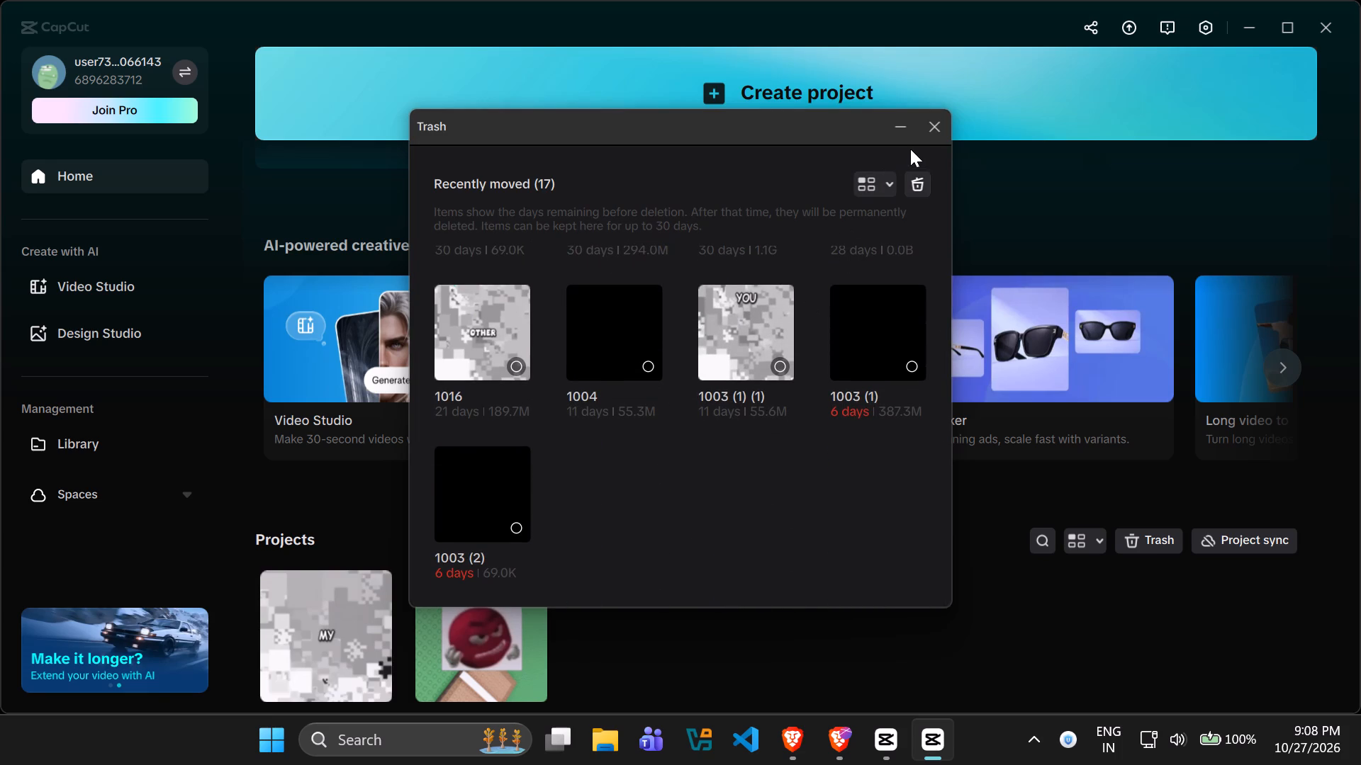
pyautogui.click(914, 176)
pyautogui.click(659, 423)
pyautogui.click(658, 427)
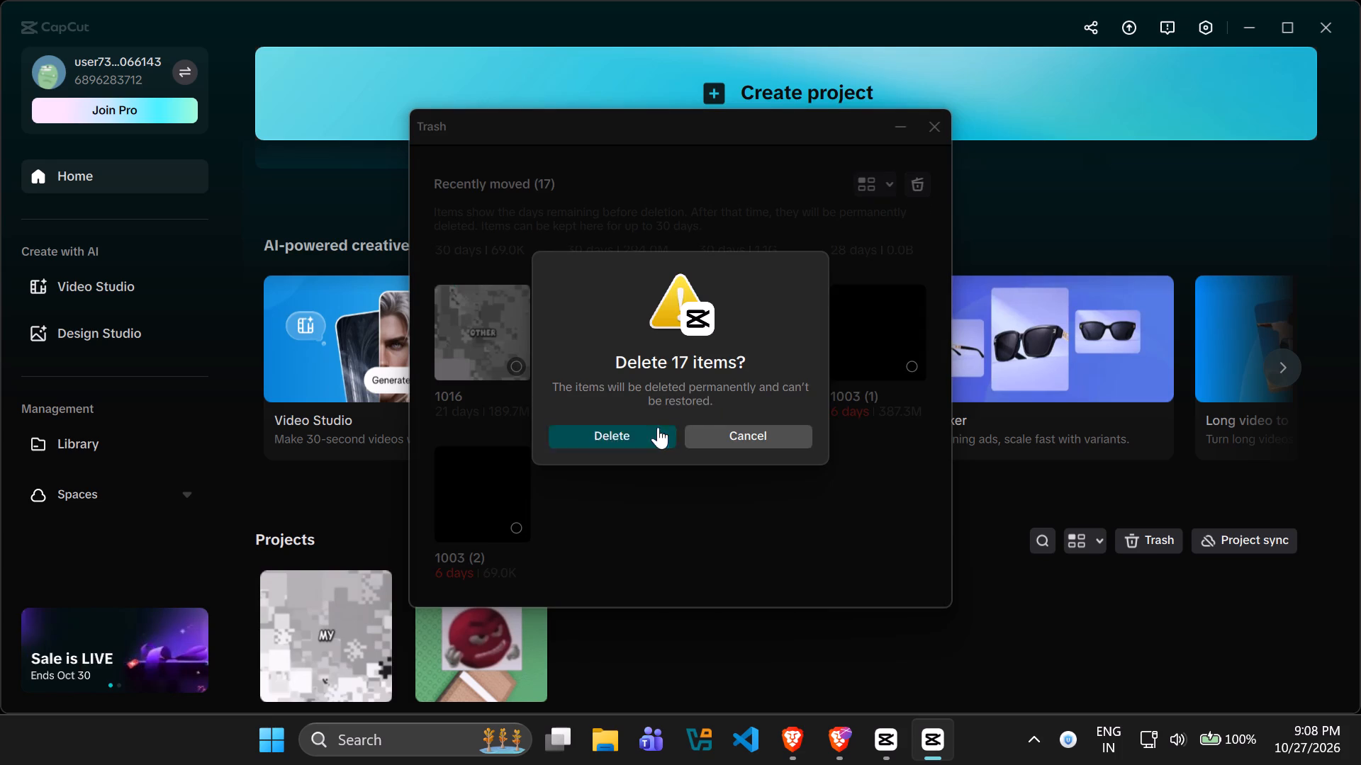
pyautogui.click(650, 438)
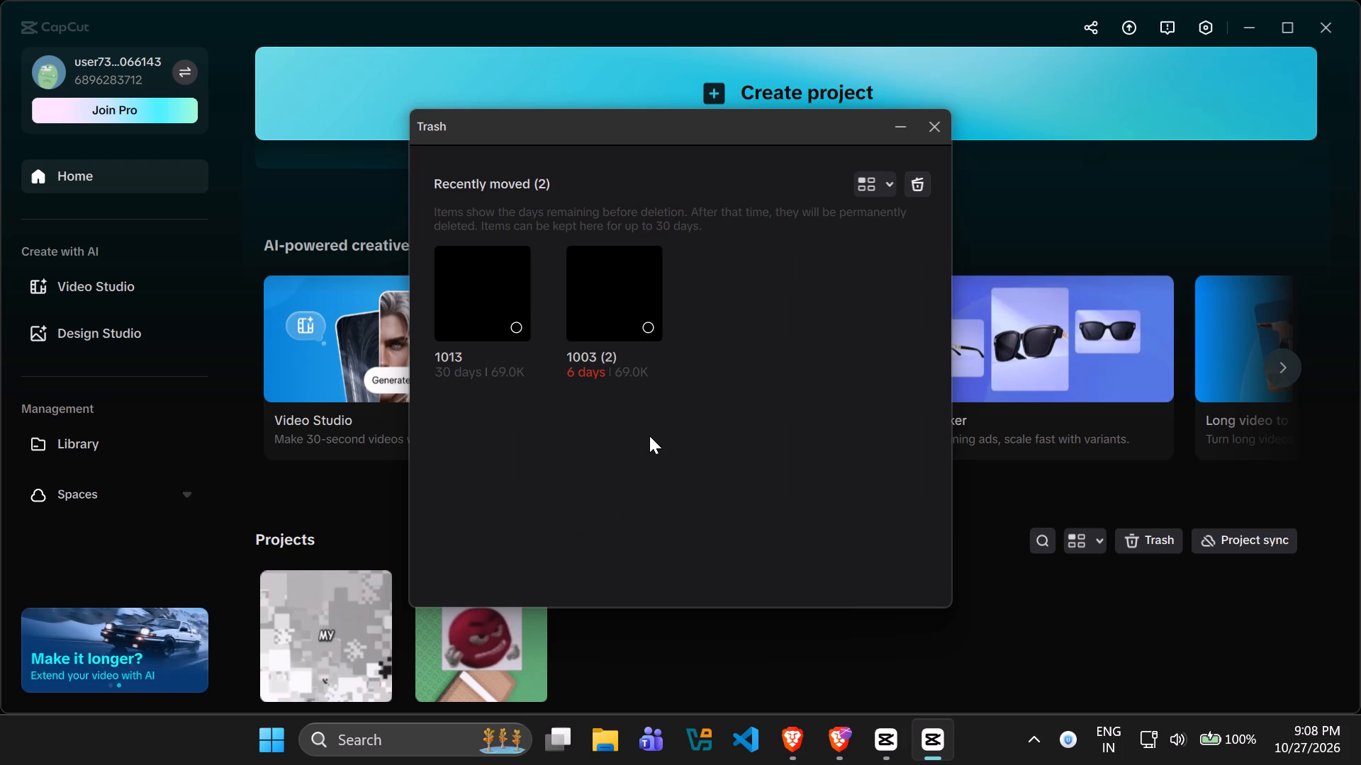
# Permanently delete the leftover project 1013 from the trash and close the trash window.
pyautogui.click(500, 288)
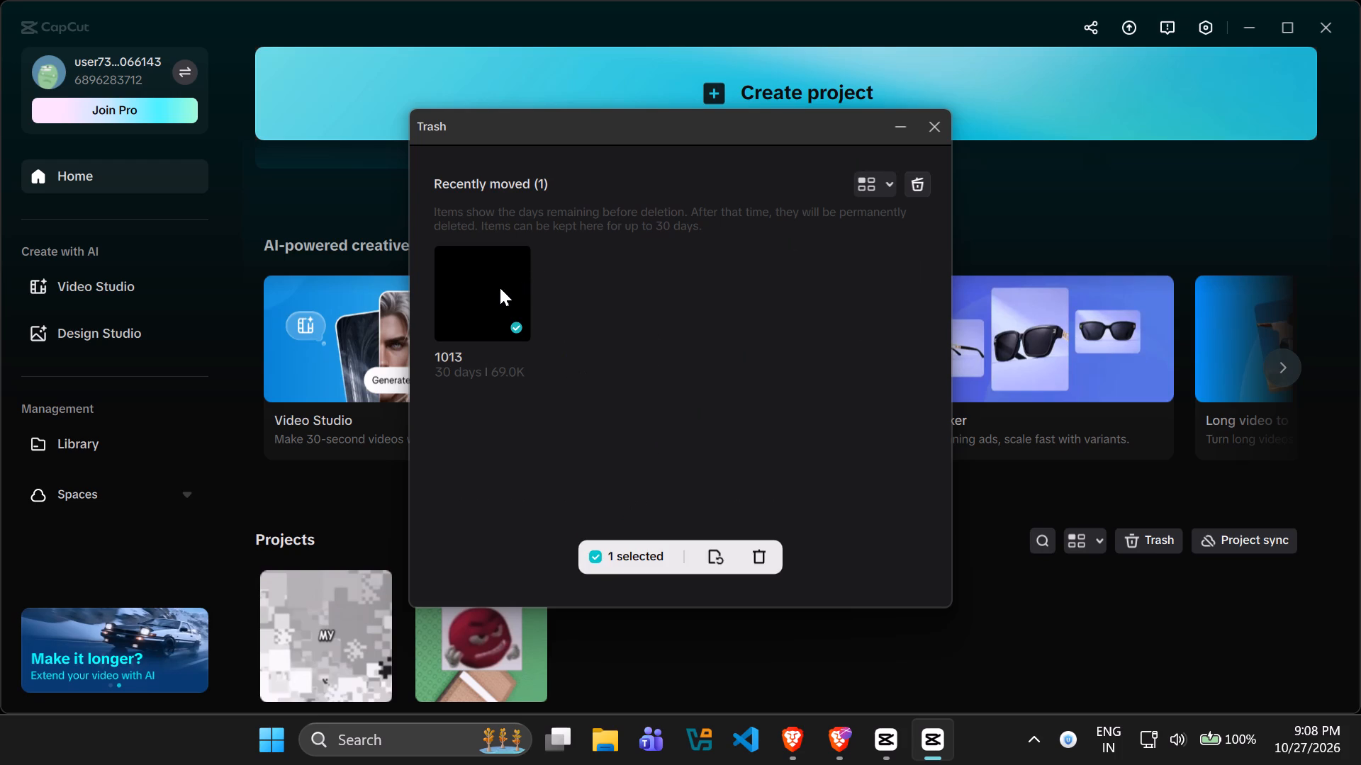
pyautogui.click(919, 191)
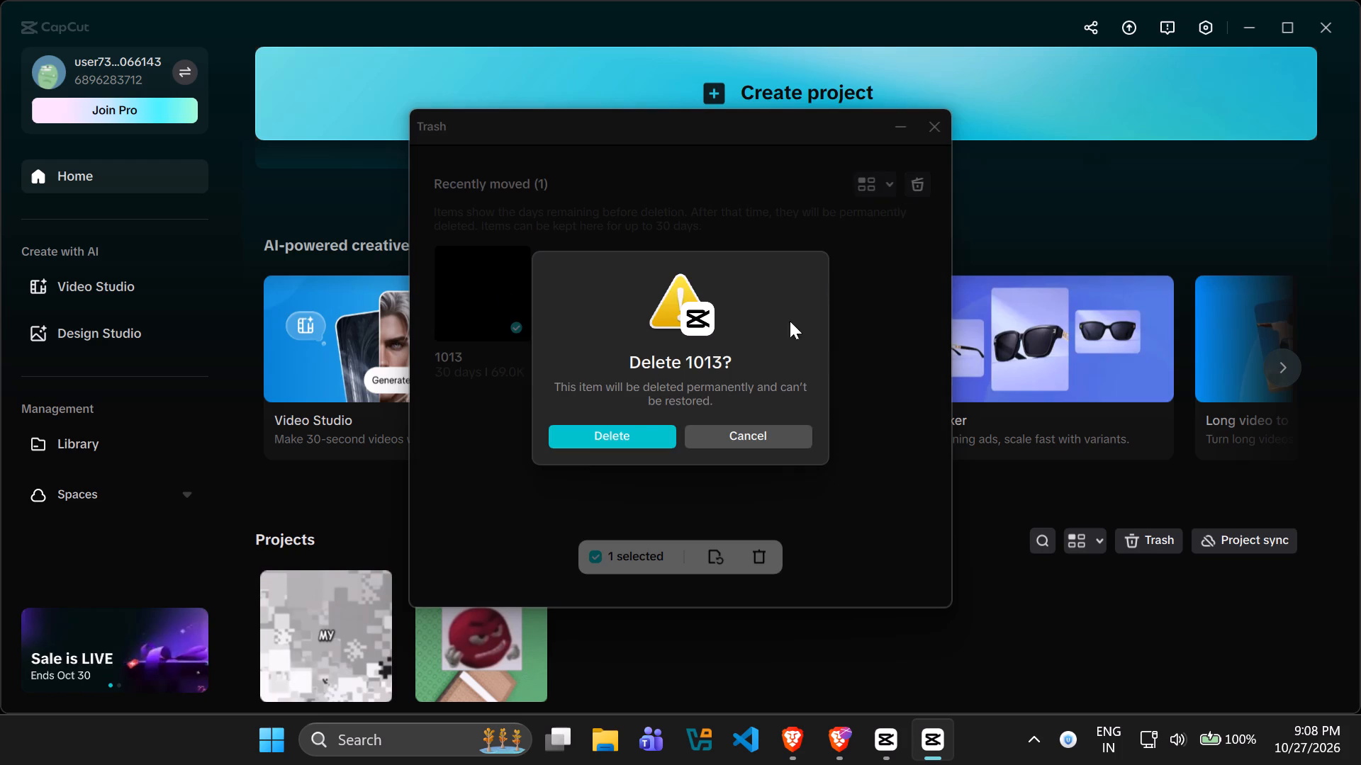
pyautogui.click(634, 427)
pyautogui.click(944, 137)
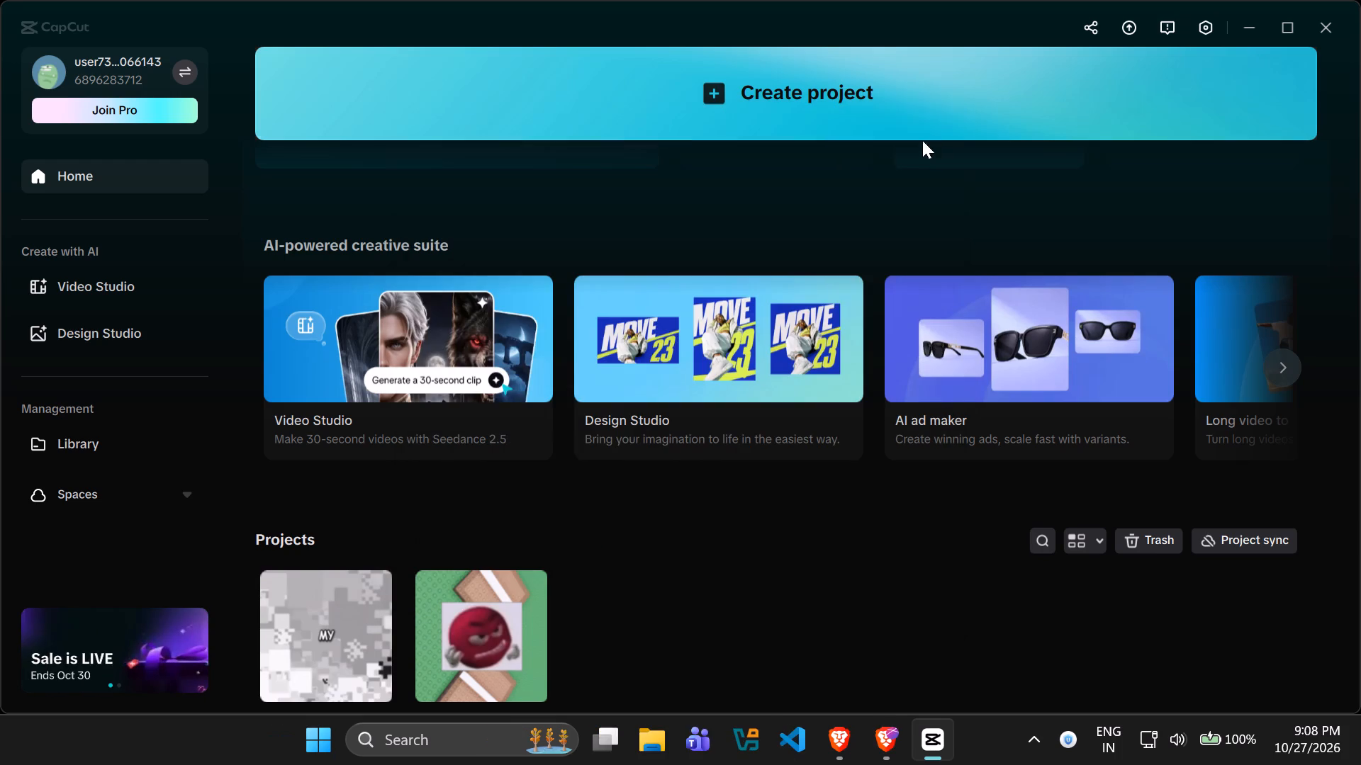
# Create a new video project.
pyautogui.click(819, 64)
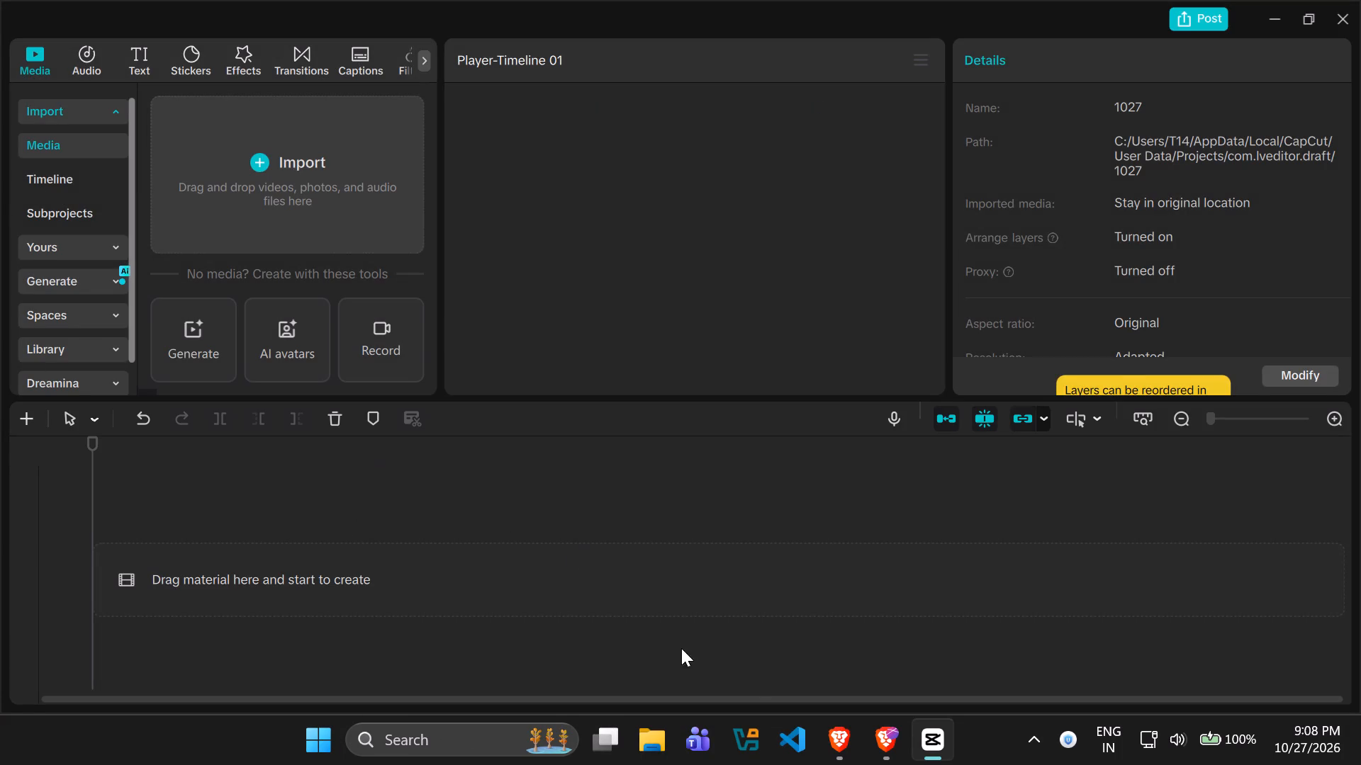
# Import the randoms voiceover from the Base (must) folder inside the Voice Over audio folder.
pyautogui.click(210, 135)
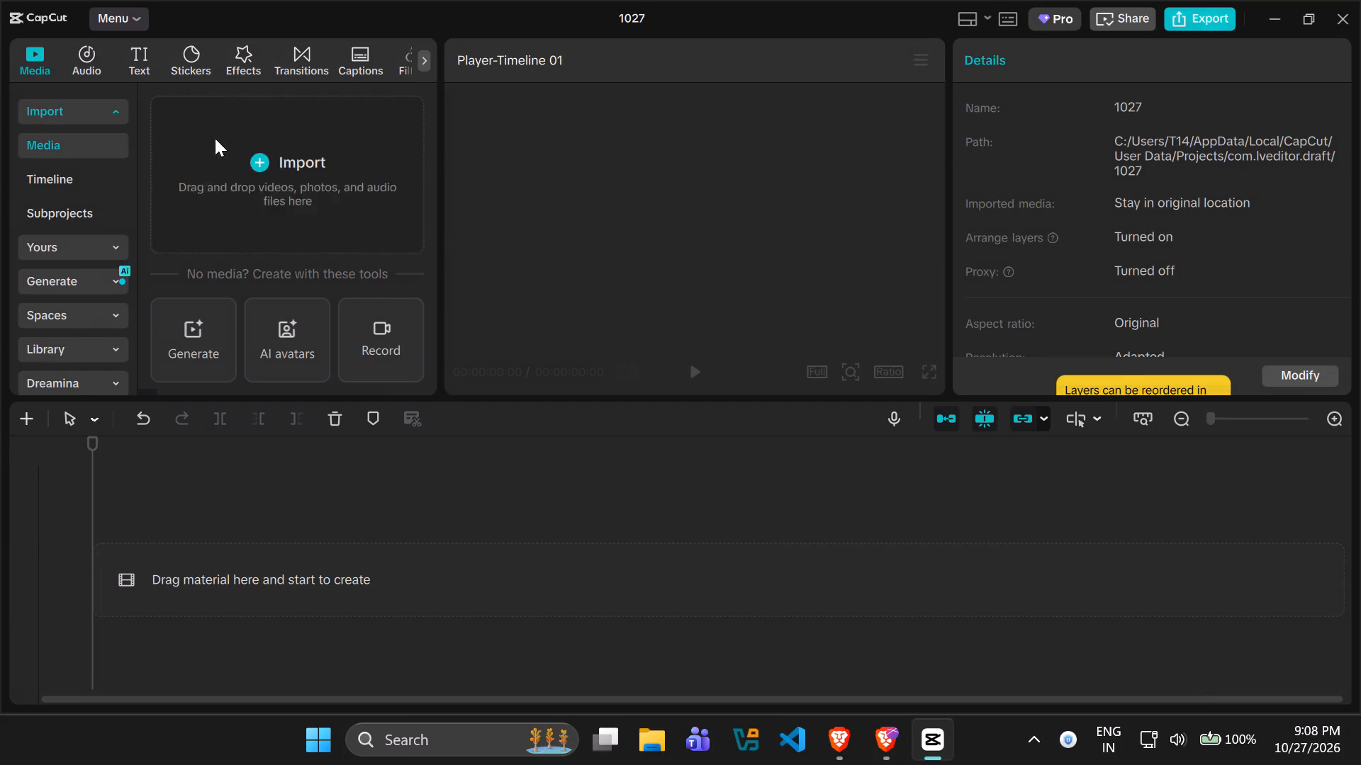
pyautogui.click(285, 208)
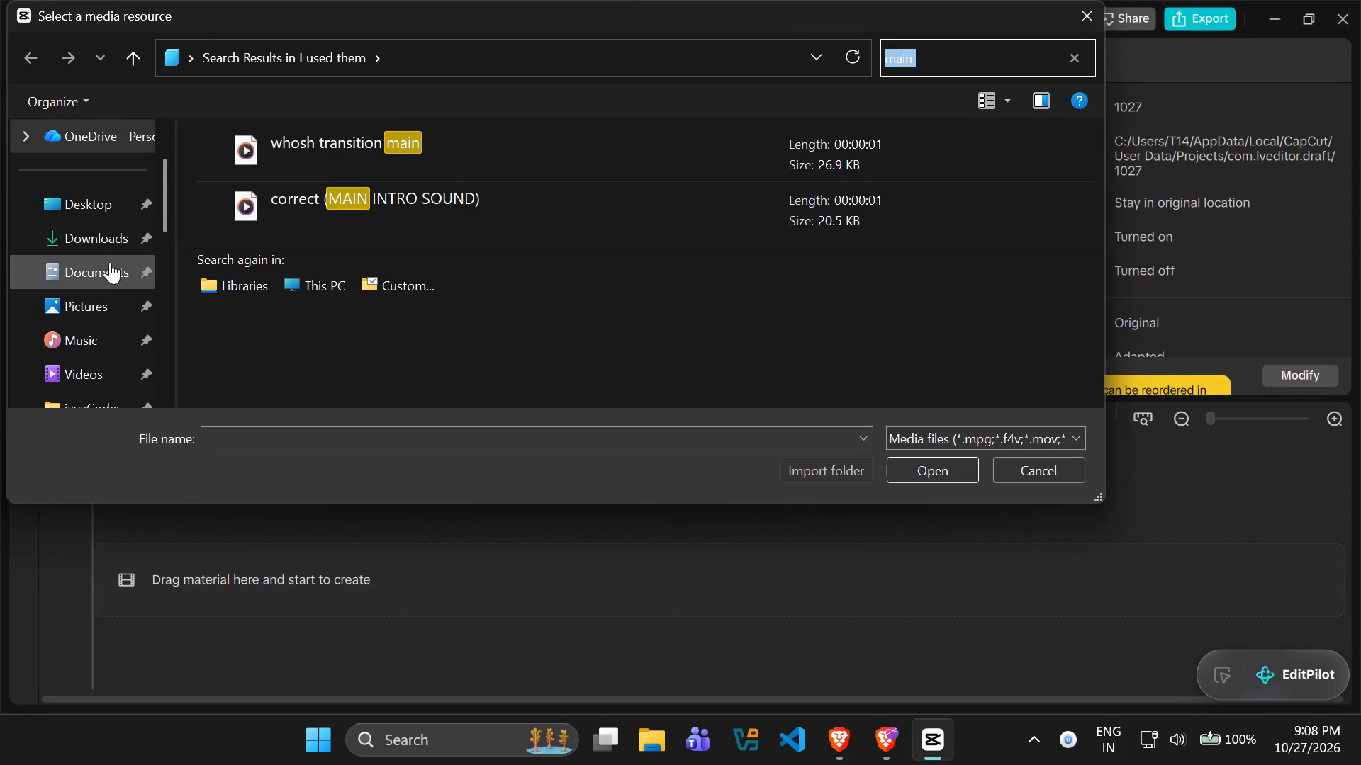
pyautogui.scroll(-2, 103, 278)
pyautogui.scroll(1, 103, 279)
pyautogui.scroll(-3, 103, 279)
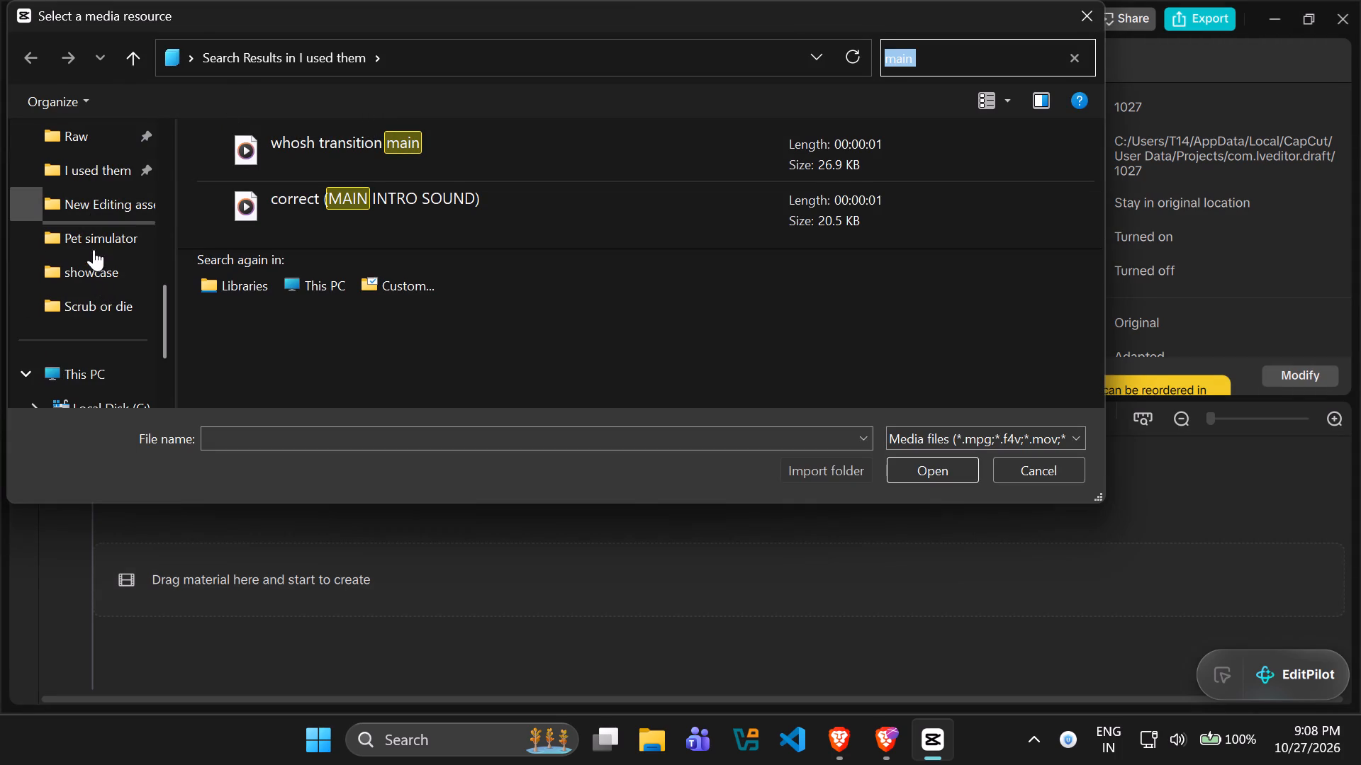
pyautogui.click(84, 193)
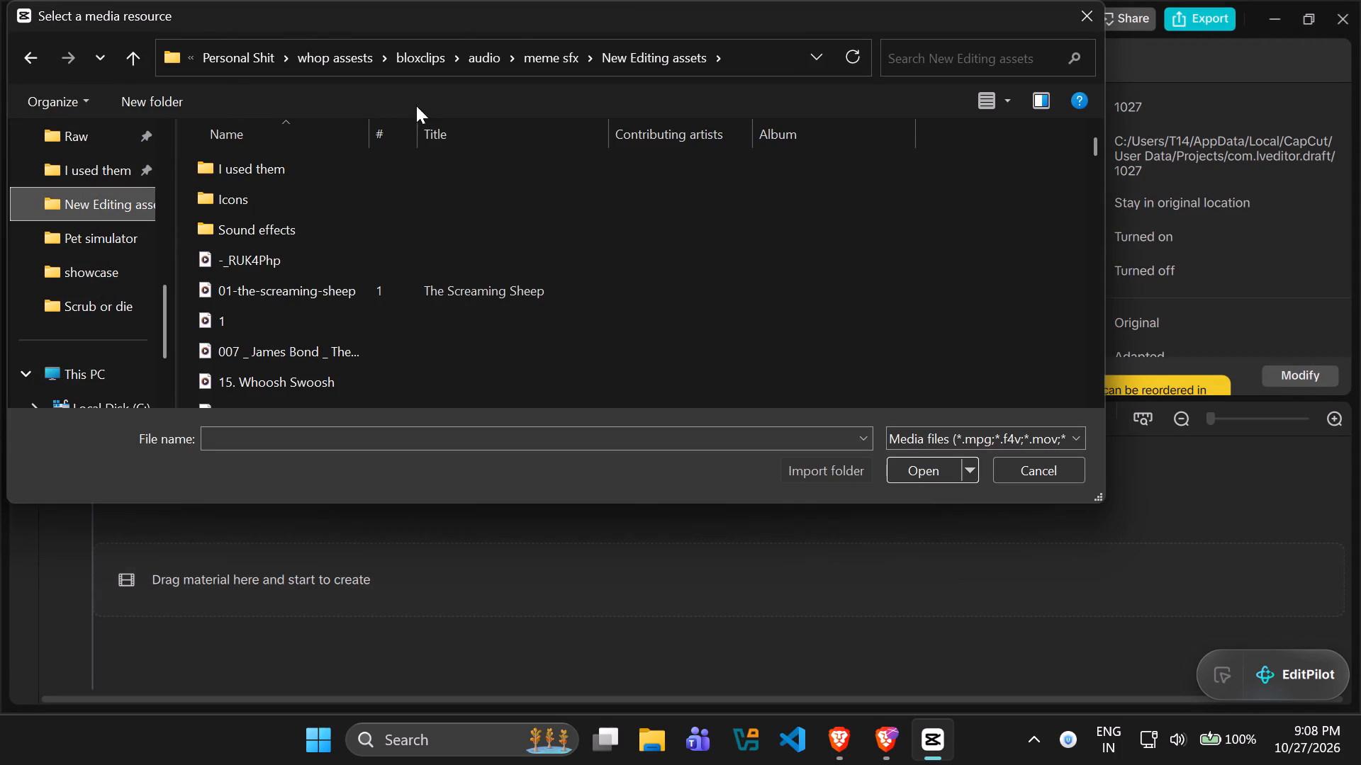
pyautogui.click(486, 46)
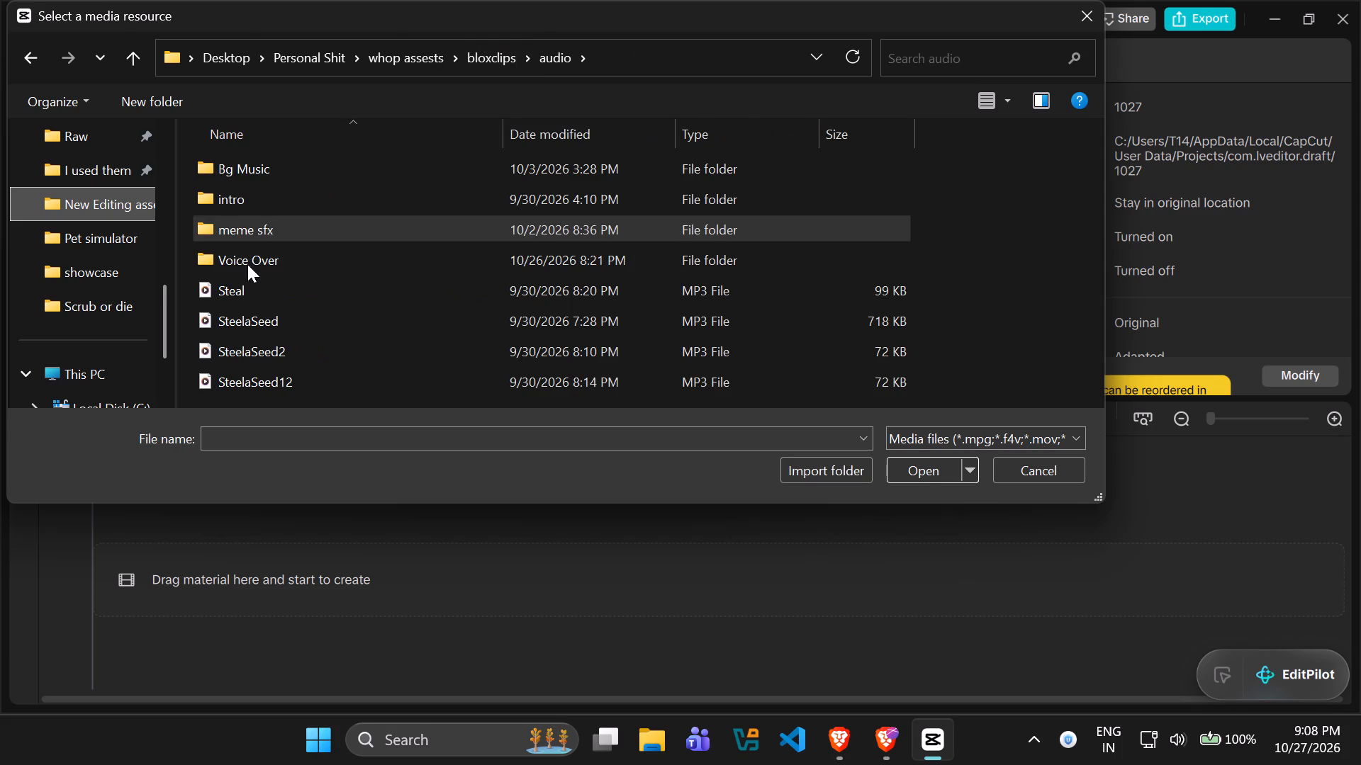
pyautogui.doubleClick(247, 264)
pyautogui.doubleClick(289, 176)
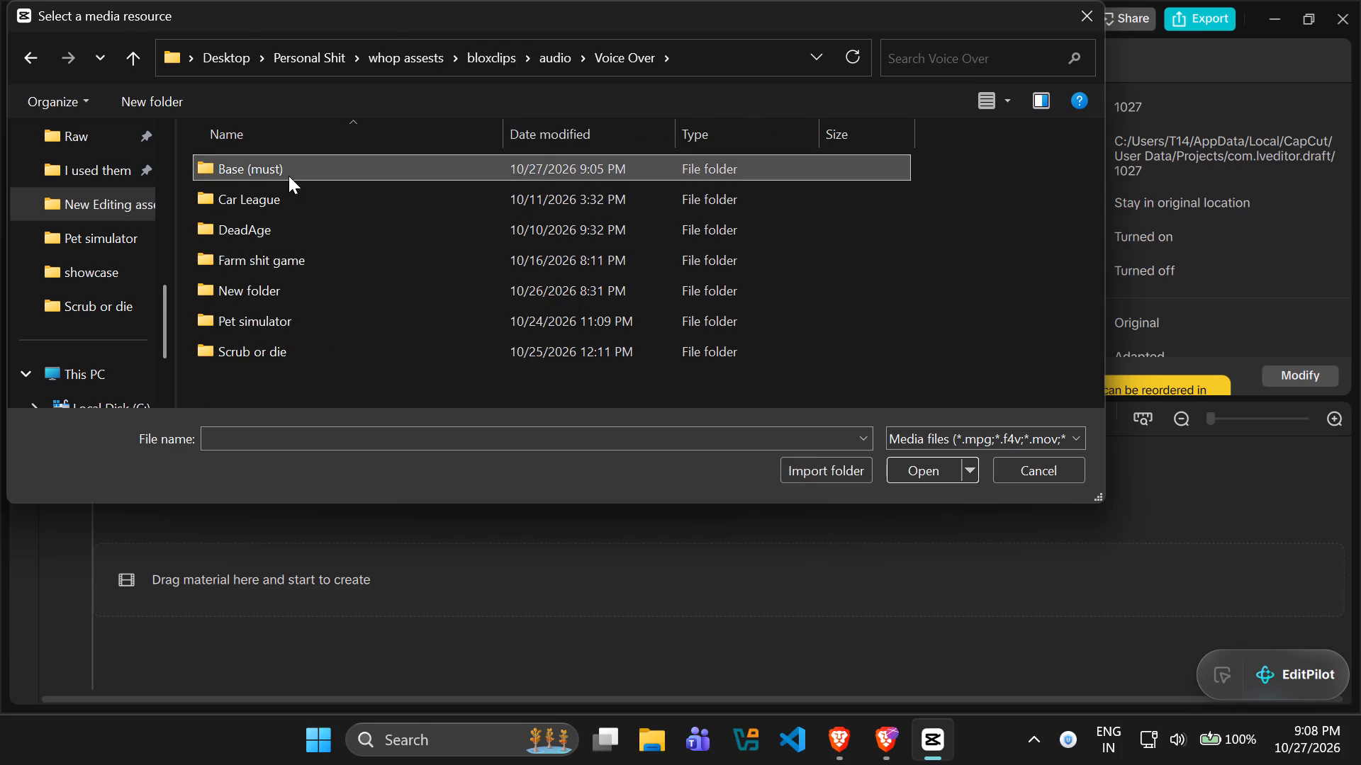
pyautogui.click(281, 198)
pyautogui.click(283, 173)
pyautogui.click(918, 475)
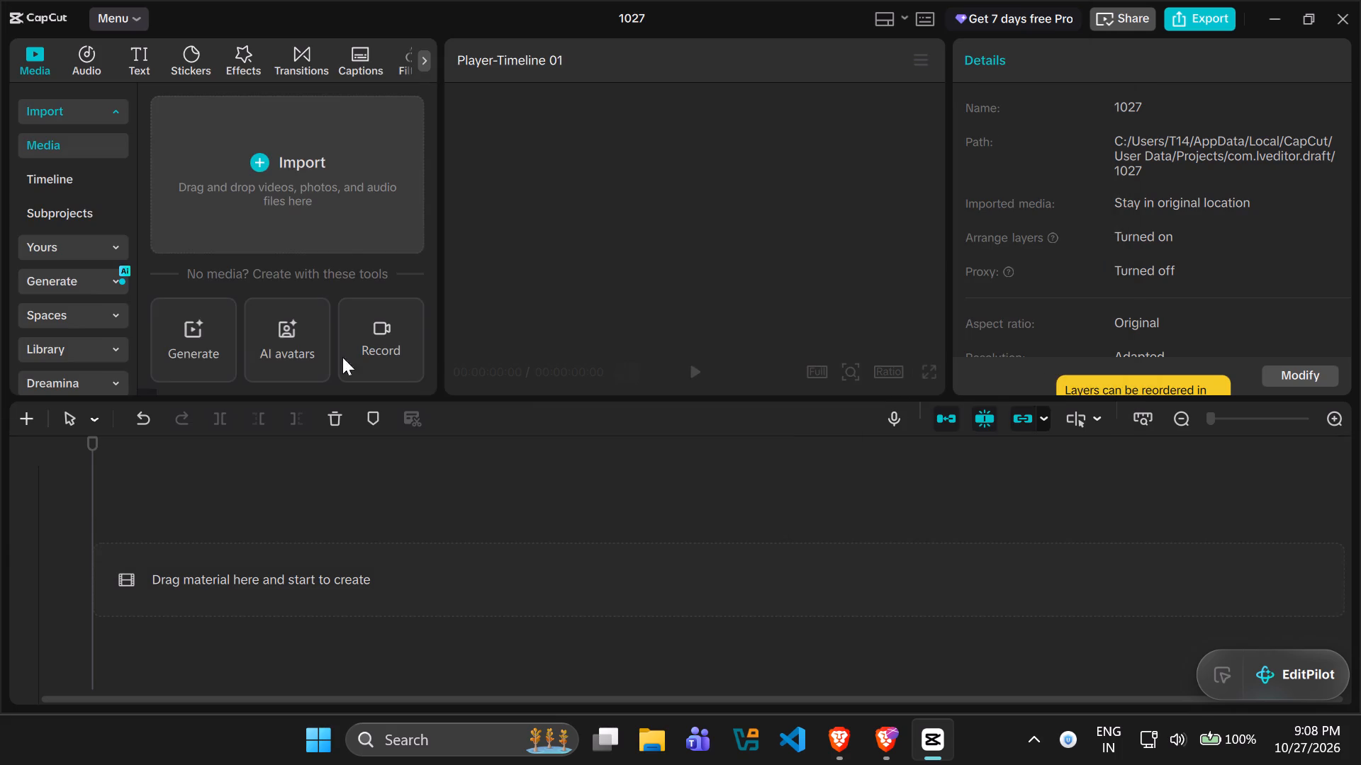
# Place the randoms.mp3 voiceover at the start of the timeline.
pyautogui.moveTo(242, 171); pyautogui.dragTo(193, 533)
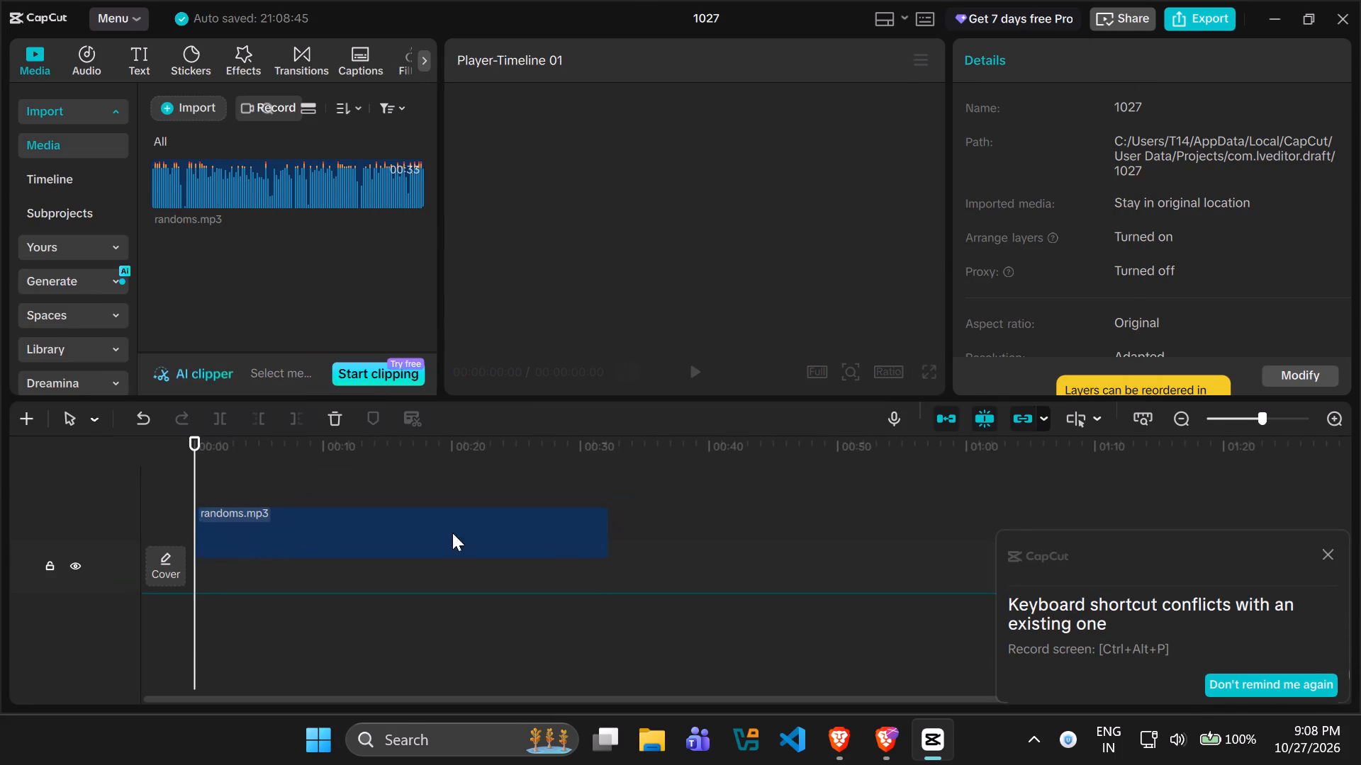
# Play the opening of the voiceover and split it at 00:00:03:12, where the first pause begins.
pyautogui.press('space')
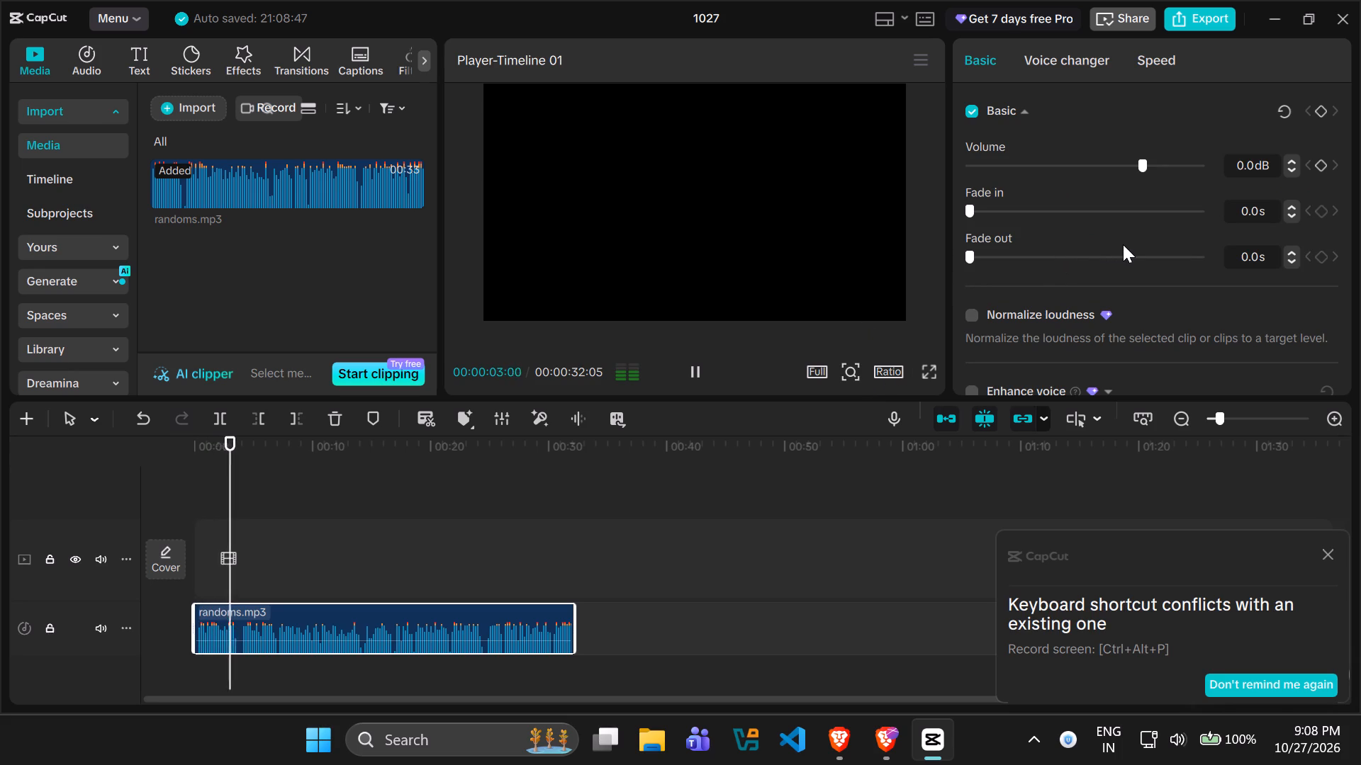
pyautogui.press('space')
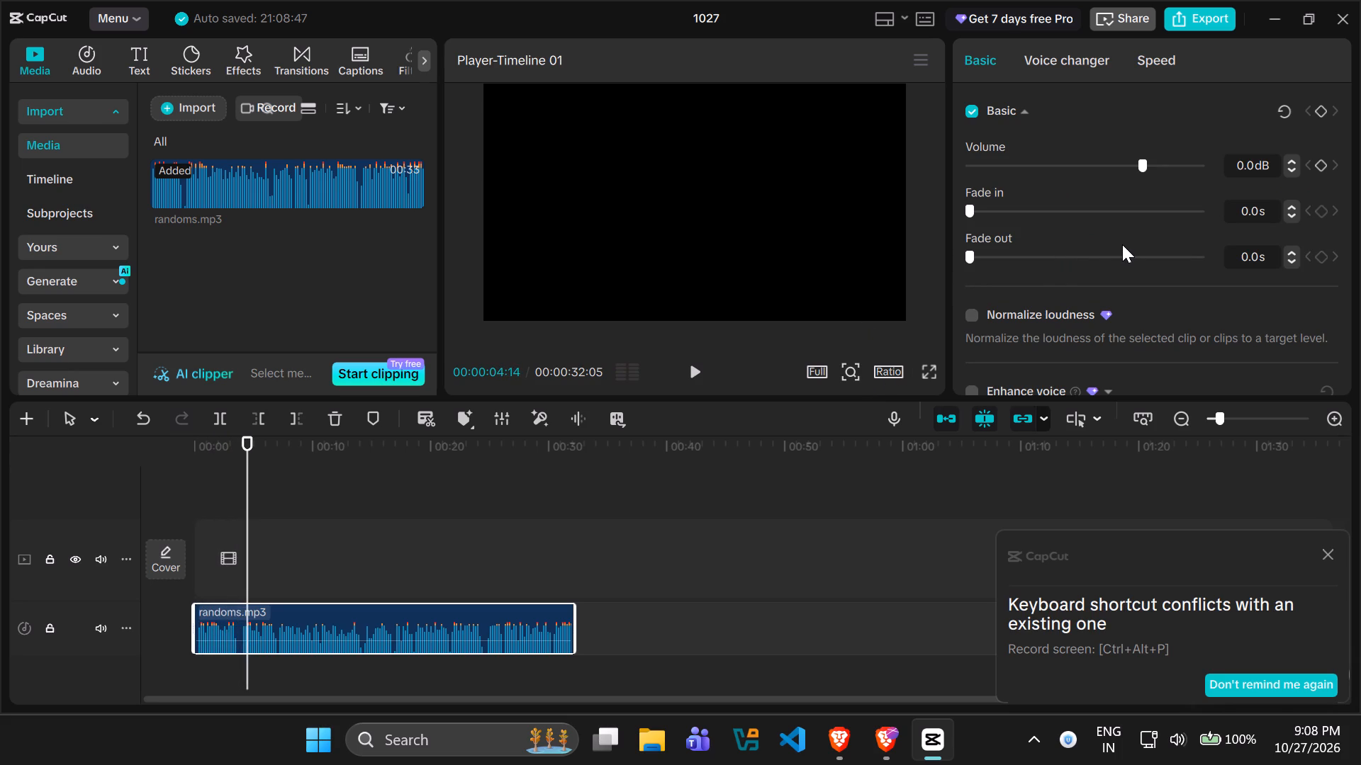
pyautogui.moveTo(244, 441); pyautogui.dragTo(237, 441)
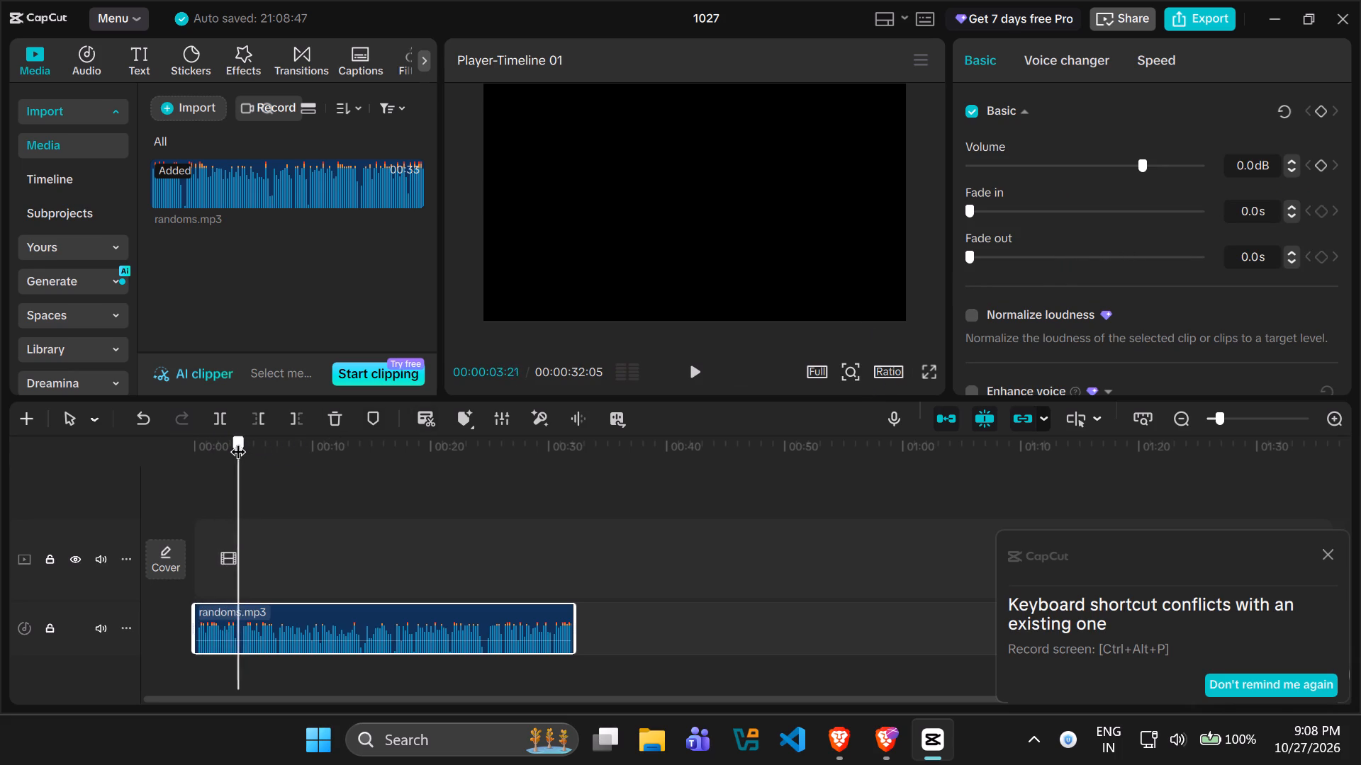
pyautogui.moveTo(237, 441); pyautogui.dragTo(237, 441)
pyautogui.keyDown('ctrl'); pyautogui.scroll(2, 332, 623); pyautogui.keyUp('ctrl')
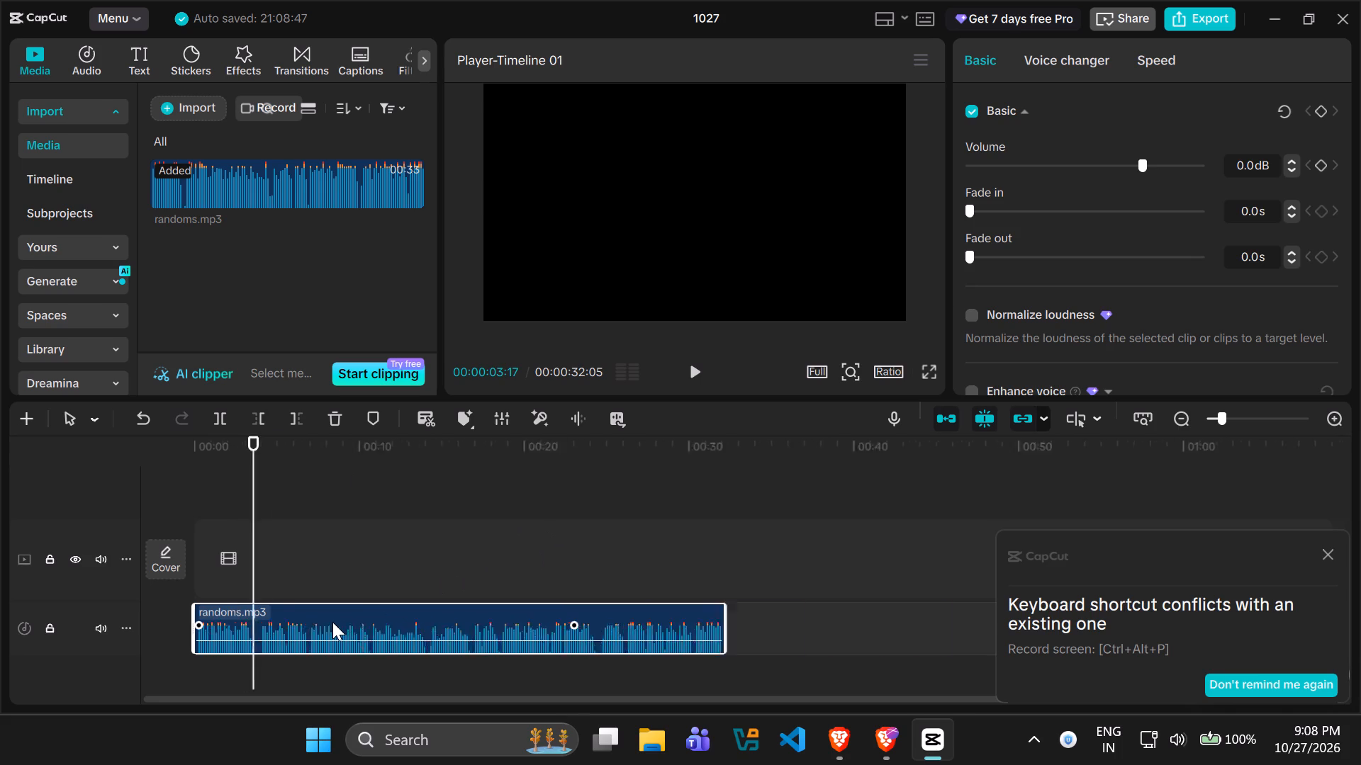
pyautogui.keyDown('ctrl'); pyautogui.scroll(16, 332, 622); pyautogui.keyUp('ctrl')
pyautogui.moveTo(289, 529); pyautogui.dragTo(281, 529)
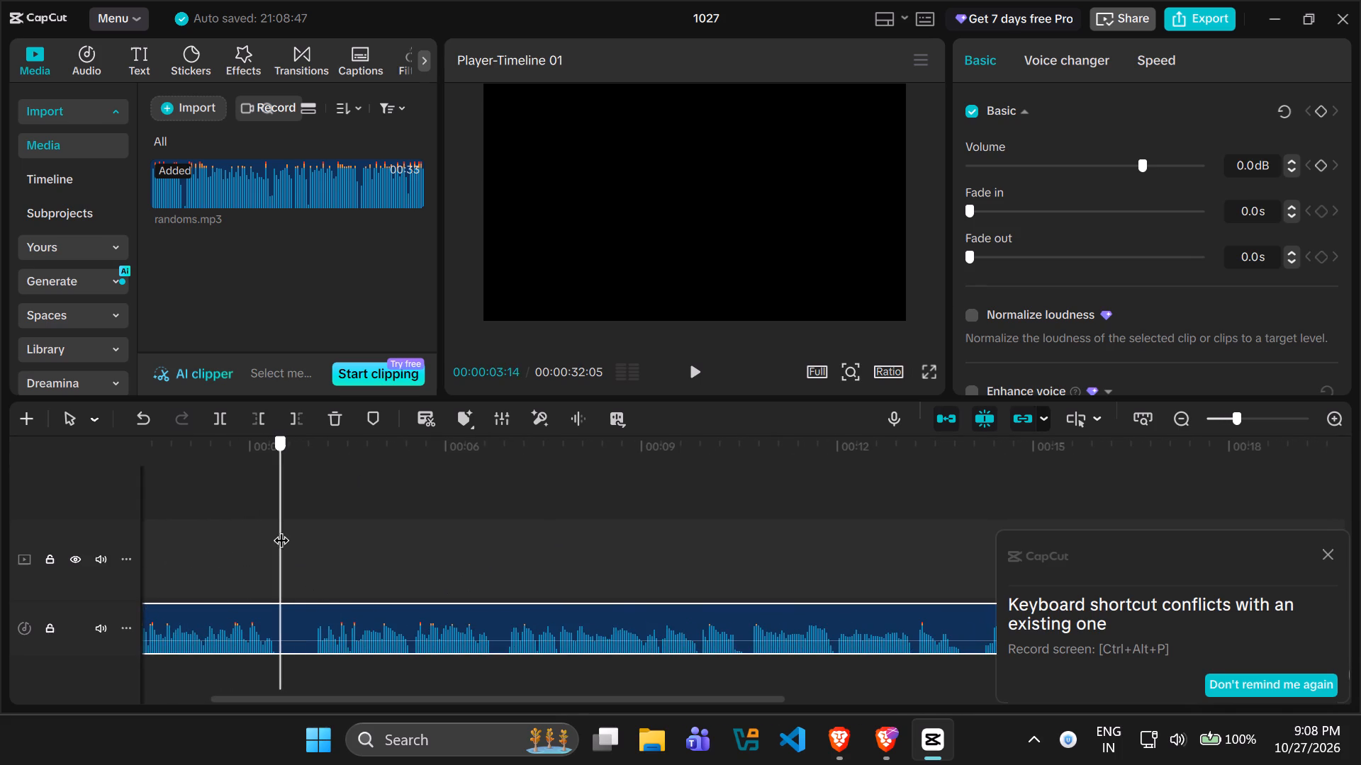
pyautogui.moveTo(281, 529); pyautogui.dragTo(276, 529)
pyautogui.click(219, 420)
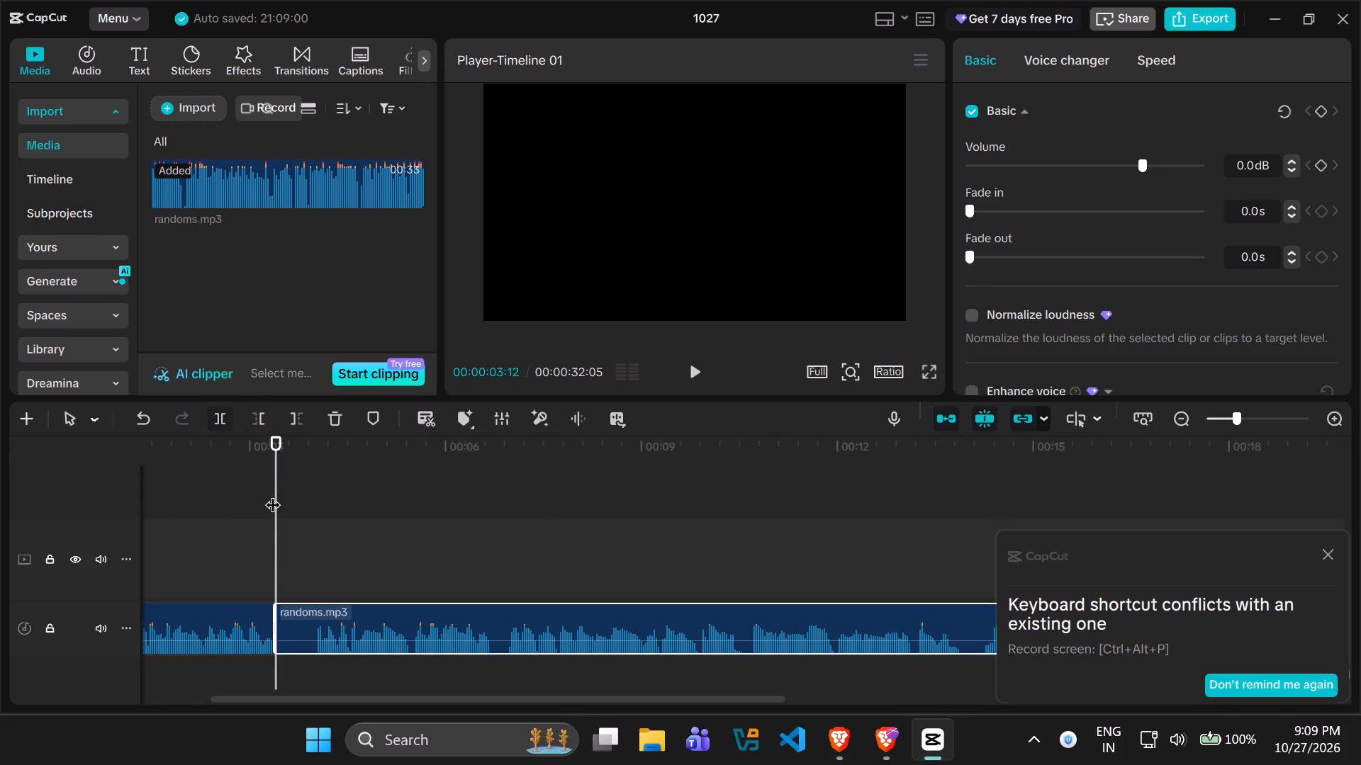
# Split the voiceover again at 00:00:03:28, just before speech resumes, and delete the short silent piece between the two cuts.
pyautogui.moveTo(272, 494); pyautogui.dragTo(310, 499)
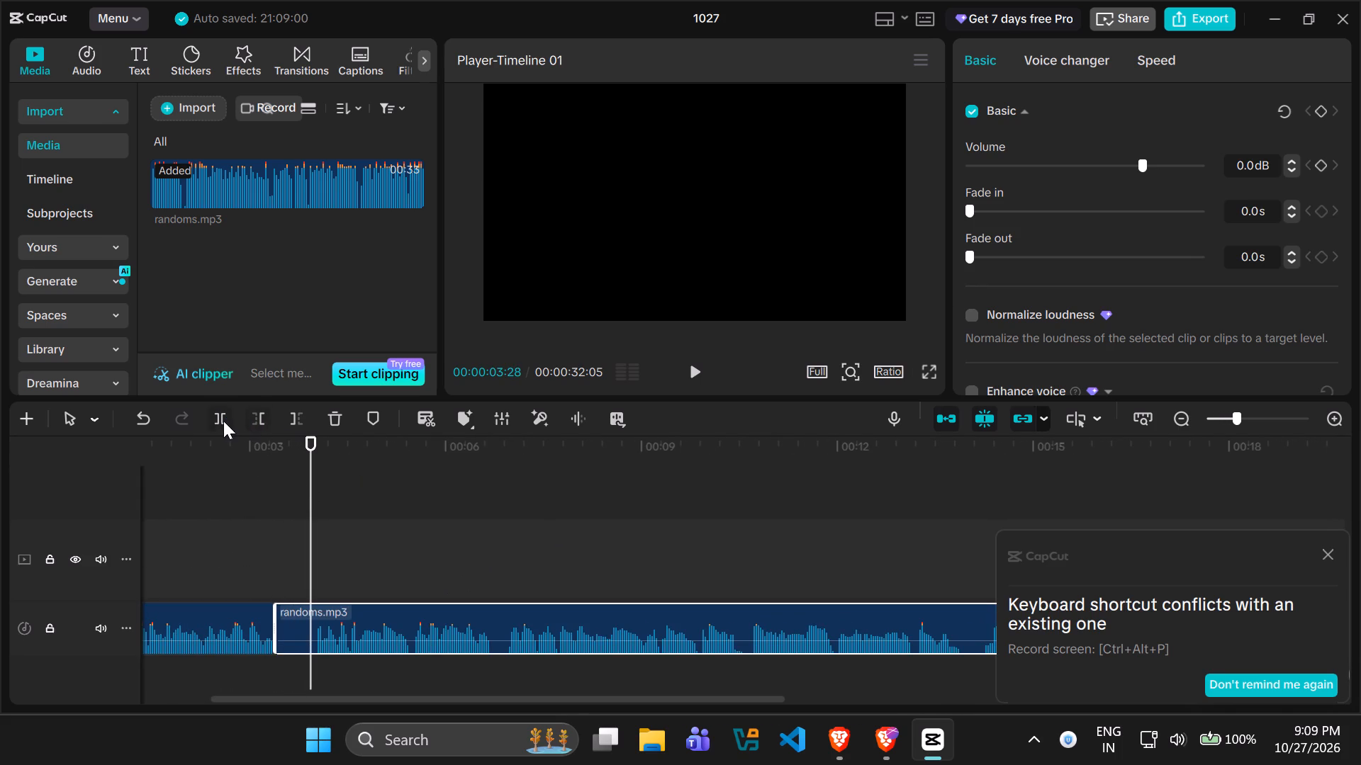
pyautogui.click(220, 421)
pyautogui.moveTo(313, 477); pyautogui.dragTo(303, 478)
pyautogui.click(293, 625)
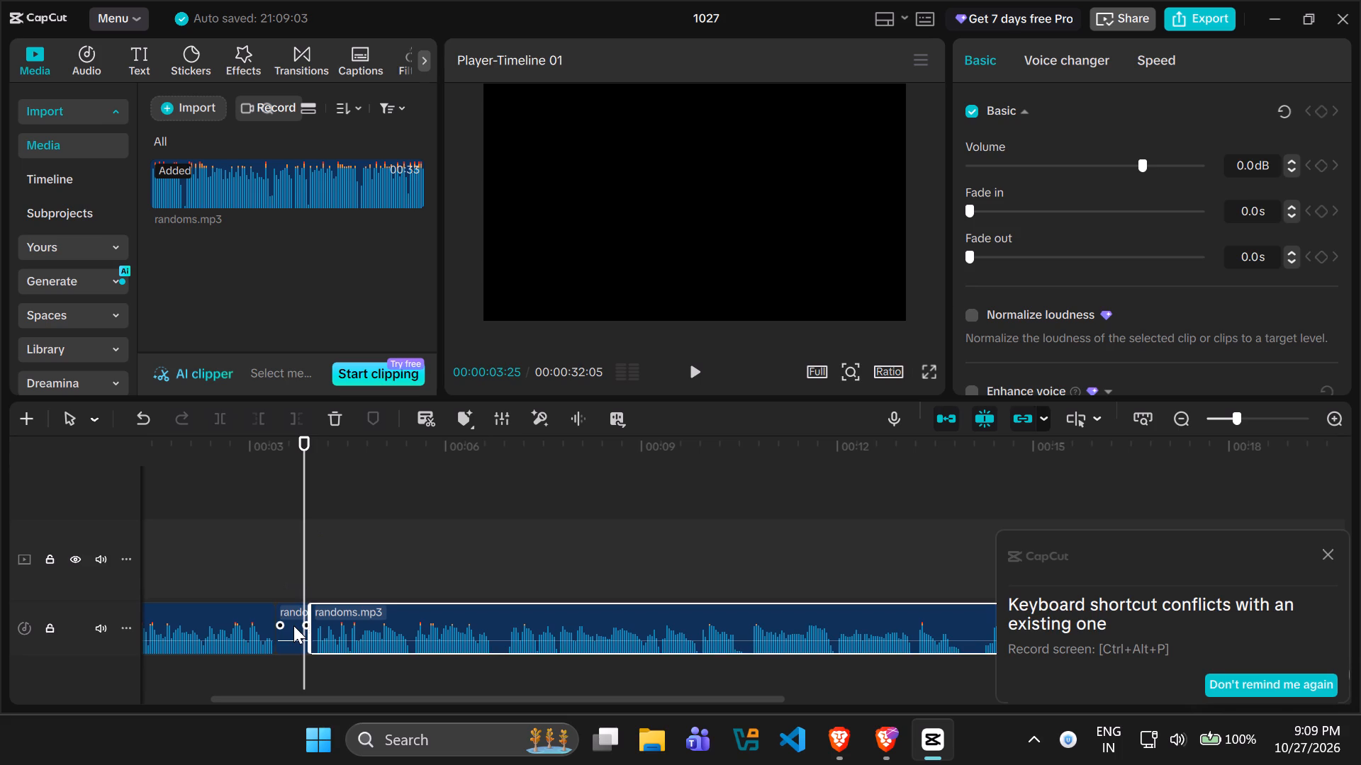
pyautogui.press('Delete')
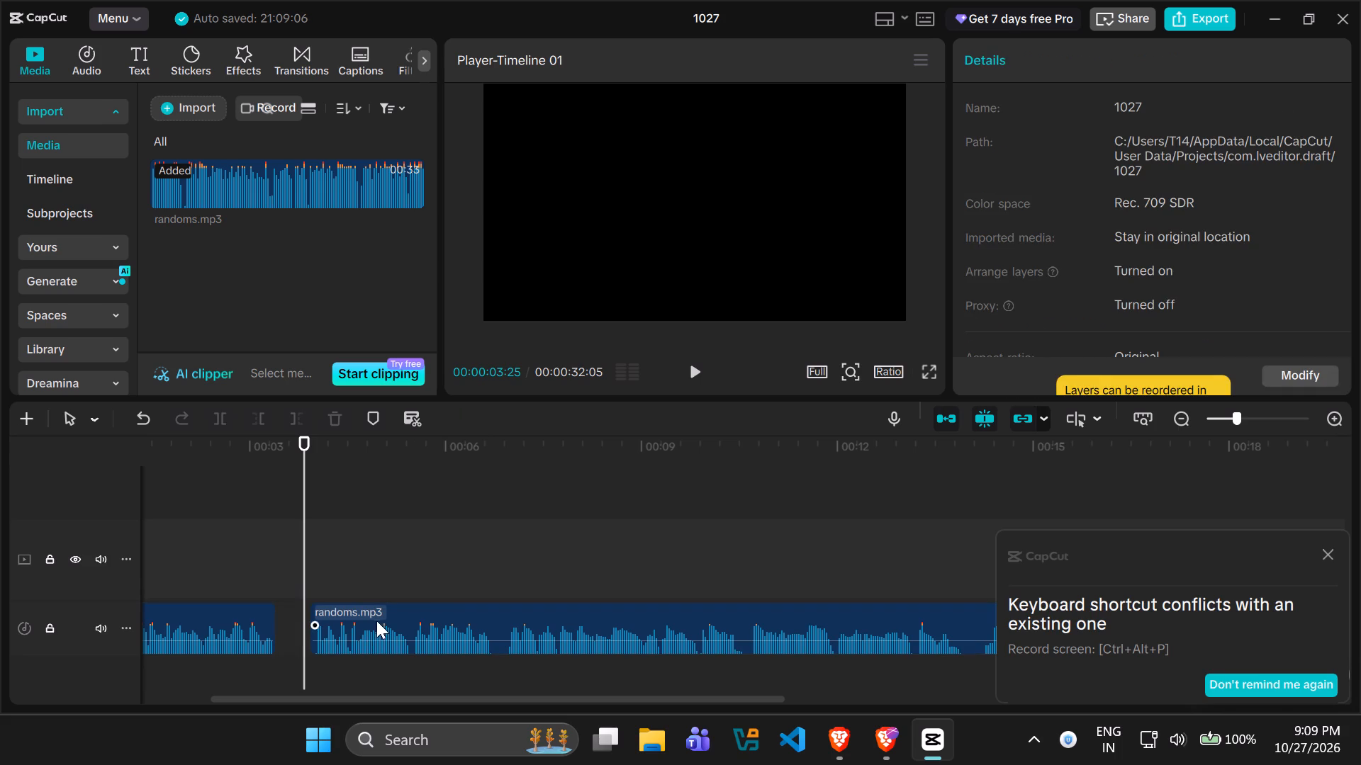
# Move the second voiceover piece to start at about 6 seconds, leaving a gap, and return the playhead to the timeline start.
pyautogui.moveTo(376, 620); pyautogui.dragTo(511, 623)
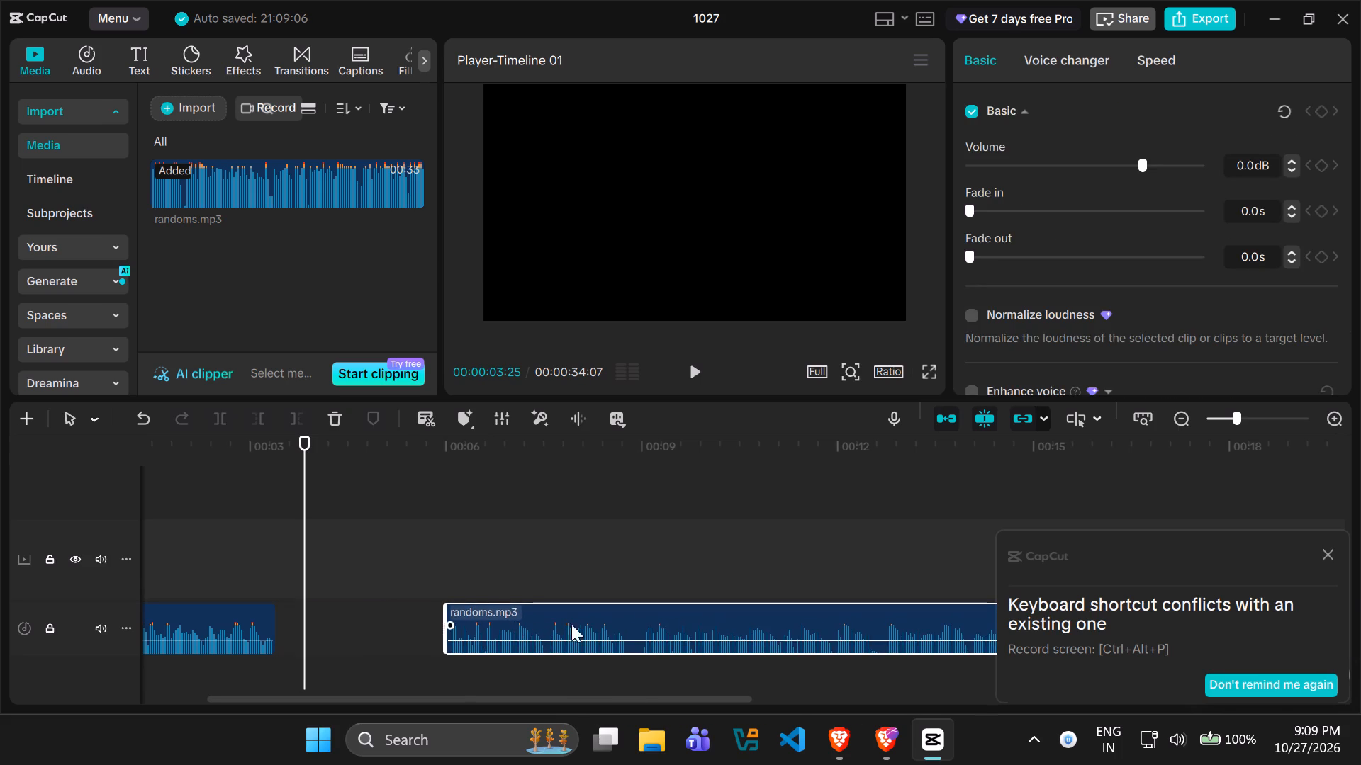
pyautogui.click(1323, 557)
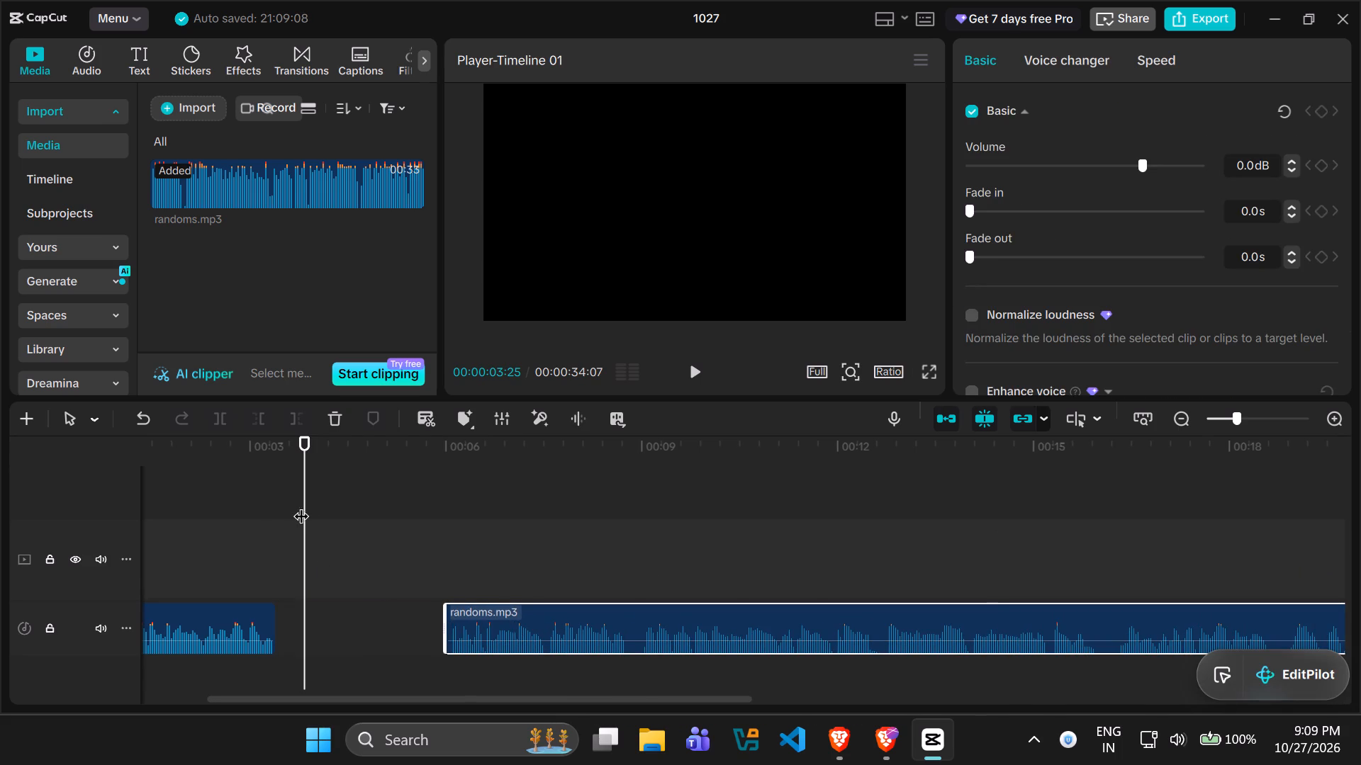
pyautogui.moveTo(308, 505); pyautogui.dragTo(116, 505)
# Start a media import from the device and browse the Scrub or die, New Editing assets, Pet simulator and I used them folders.
pyautogui.click(180, 118)
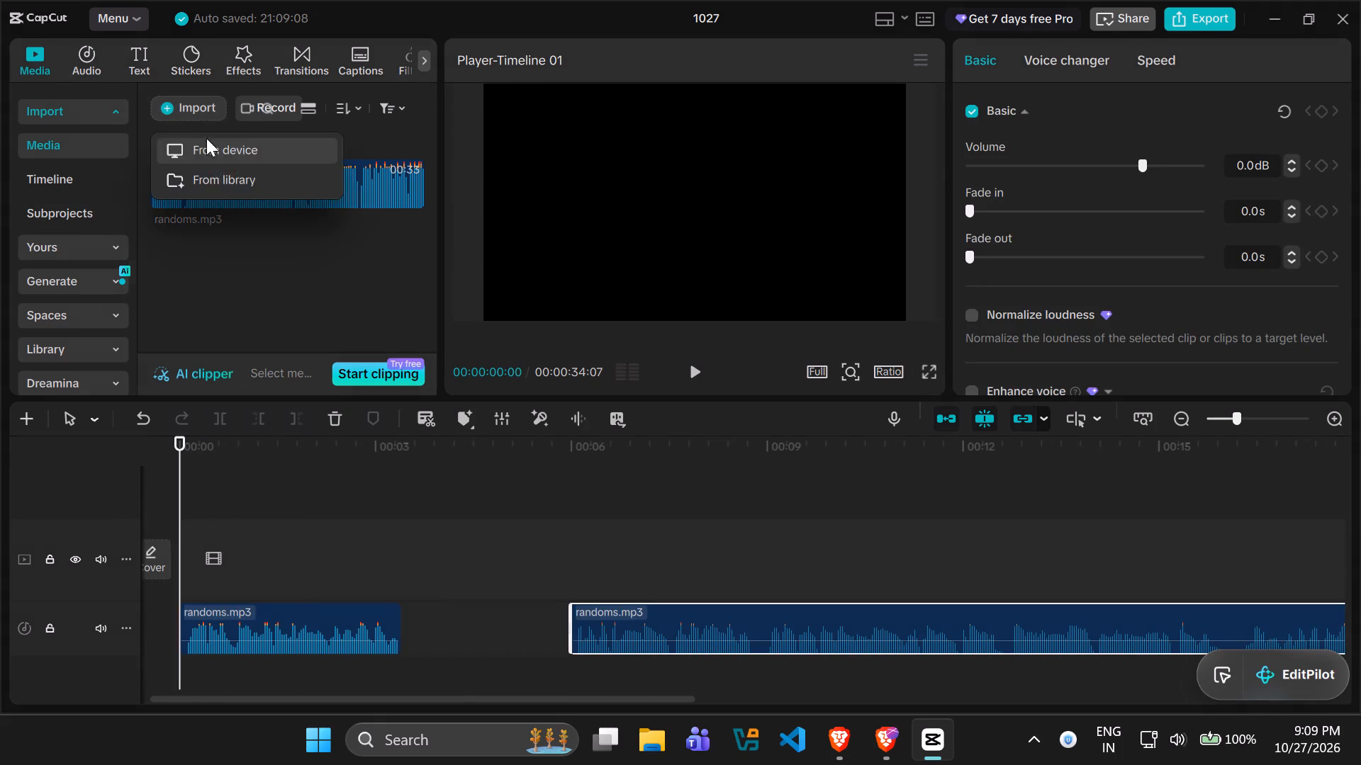
pyautogui.click(211, 146)
pyautogui.scroll(-6, 108, 347)
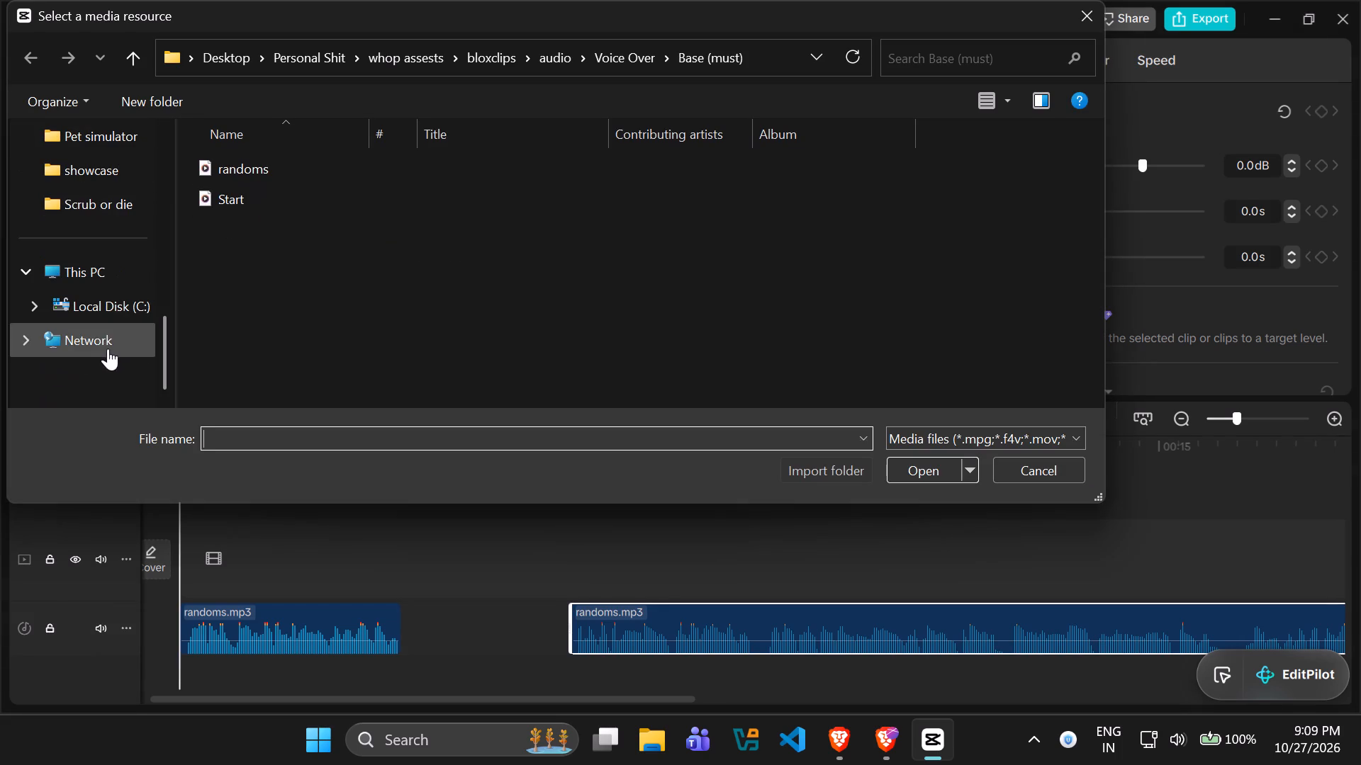
pyautogui.scroll(-2, 108, 348)
pyautogui.click(94, 197)
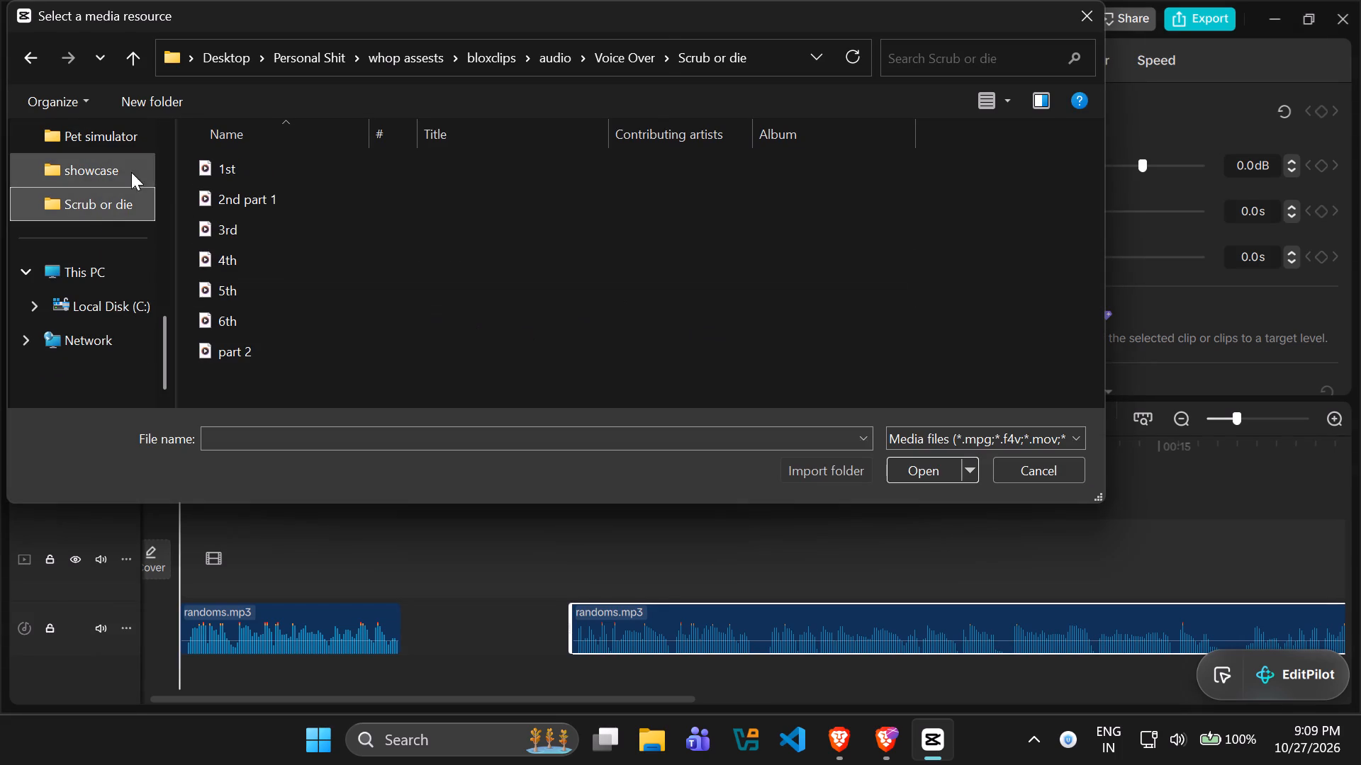
pyautogui.click(131, 175)
pyautogui.click(65, 193)
pyautogui.scroll(1, 66, 168)
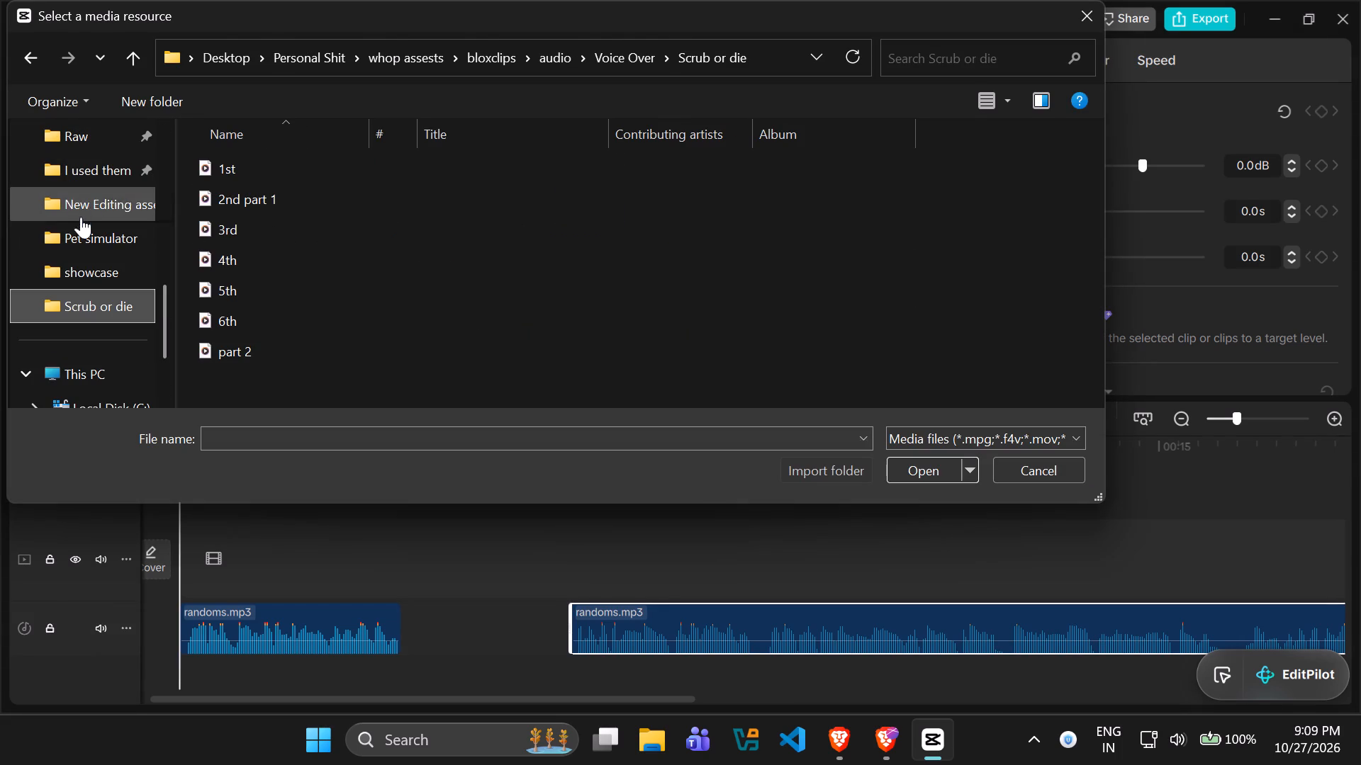
pyautogui.click(80, 215)
pyautogui.click(84, 235)
pyautogui.click(86, 212)
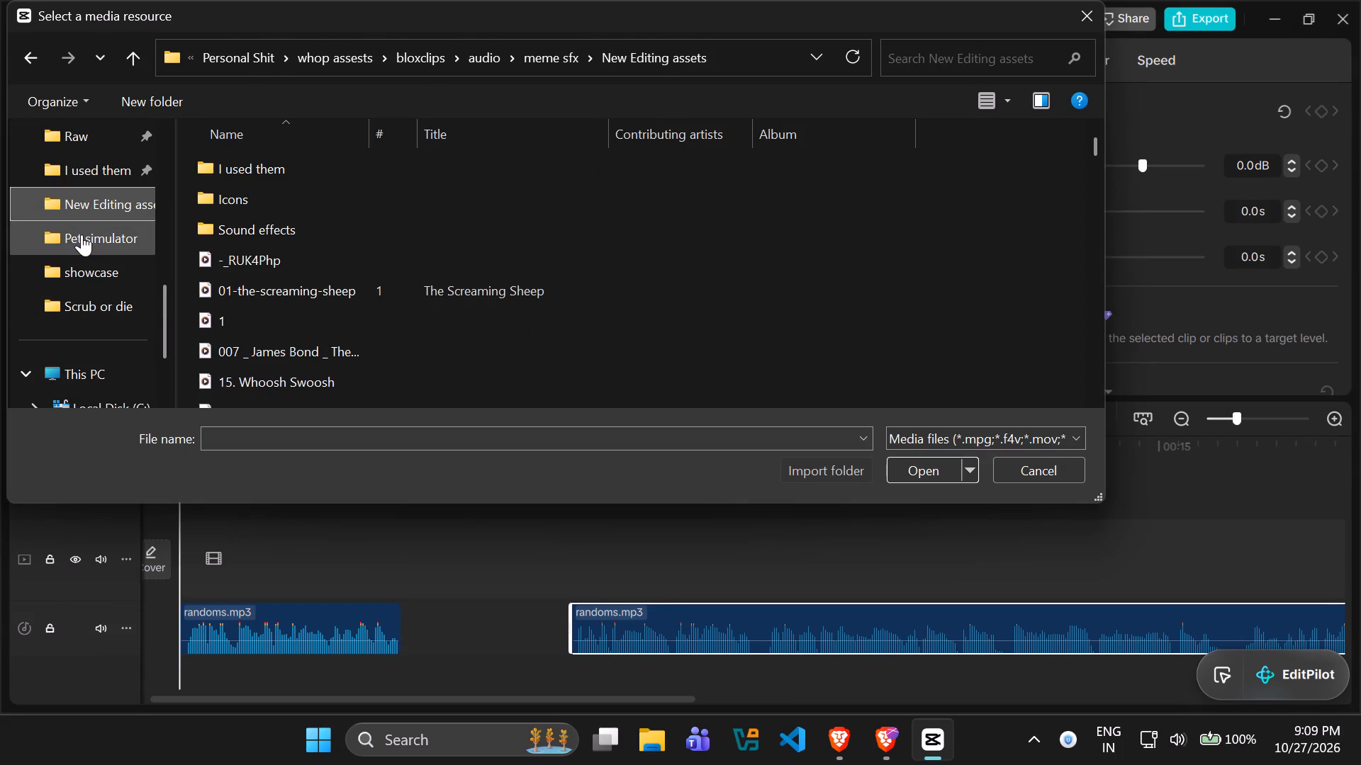
pyautogui.click(82, 234)
pyautogui.click(84, 176)
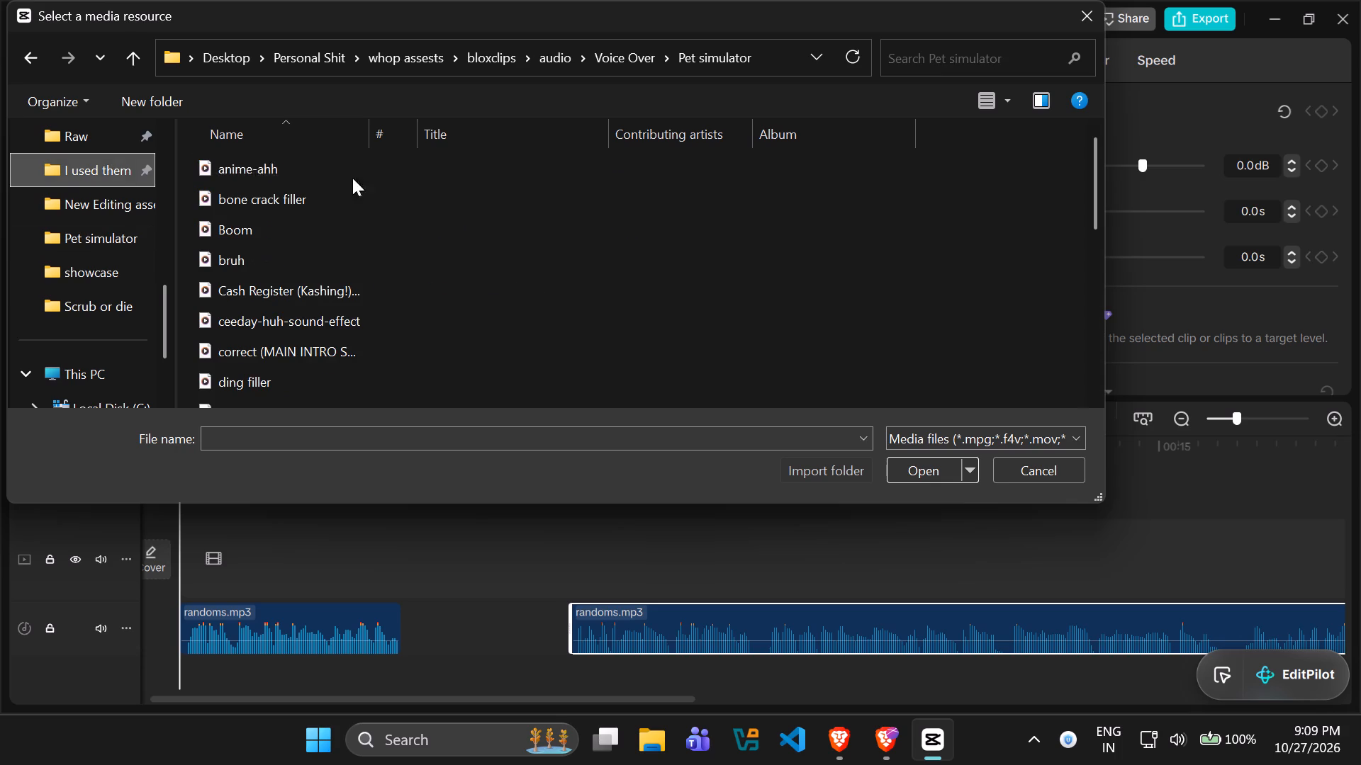
# Search the I used them folder for a countdown sound using the terms tick and timer, and clear the search.
pyautogui.click(907, 55)
pyautogui.write('tick')
pyautogui.press('BackSpace')
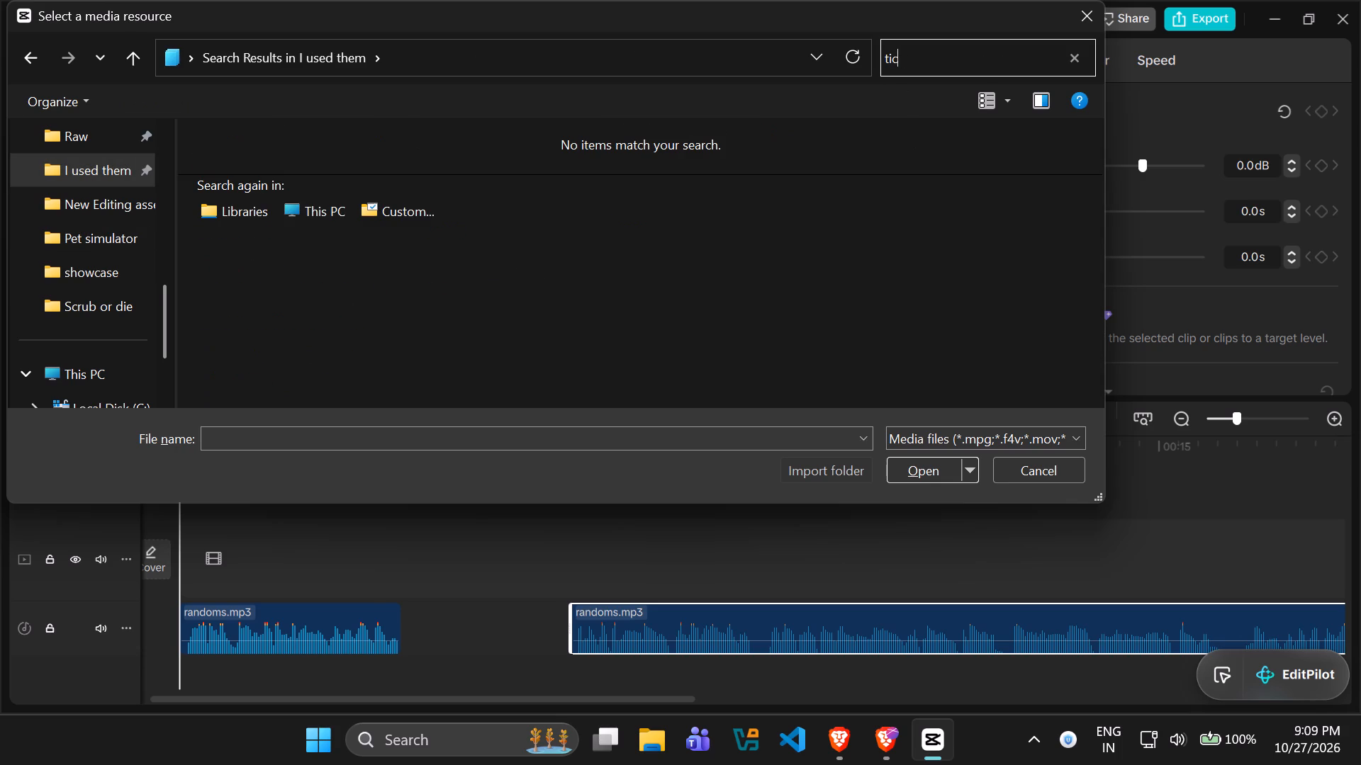
pyautogui.press('BackSpace')
pyautogui.write('mer')
pyautogui.press('BackSpace')
pyautogui.press('BackSpace')
pyautogui.press('BackSpace')
pyautogui.press('BackSpace')
pyautogui.write('imer')
pyautogui.press('Return')
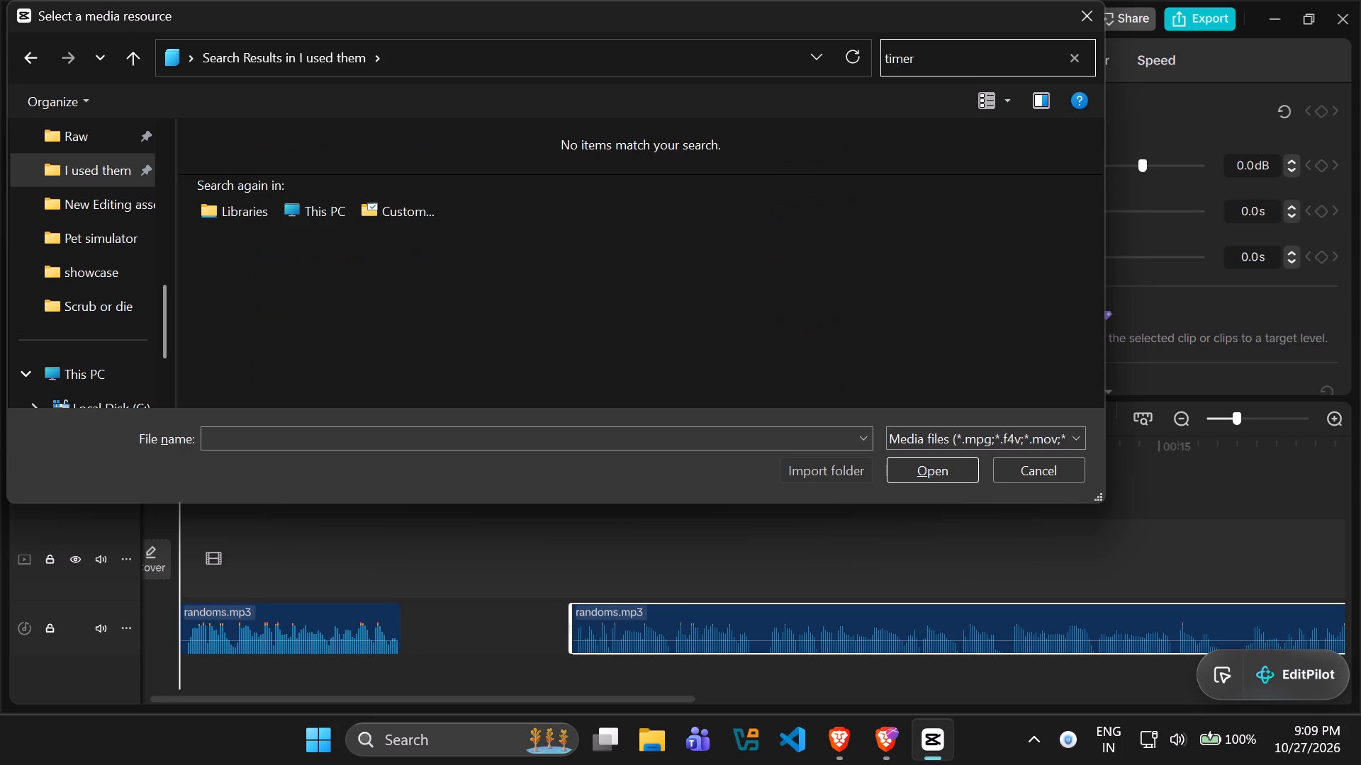
pyautogui.hotkey('ctrl', 'BackSpace')
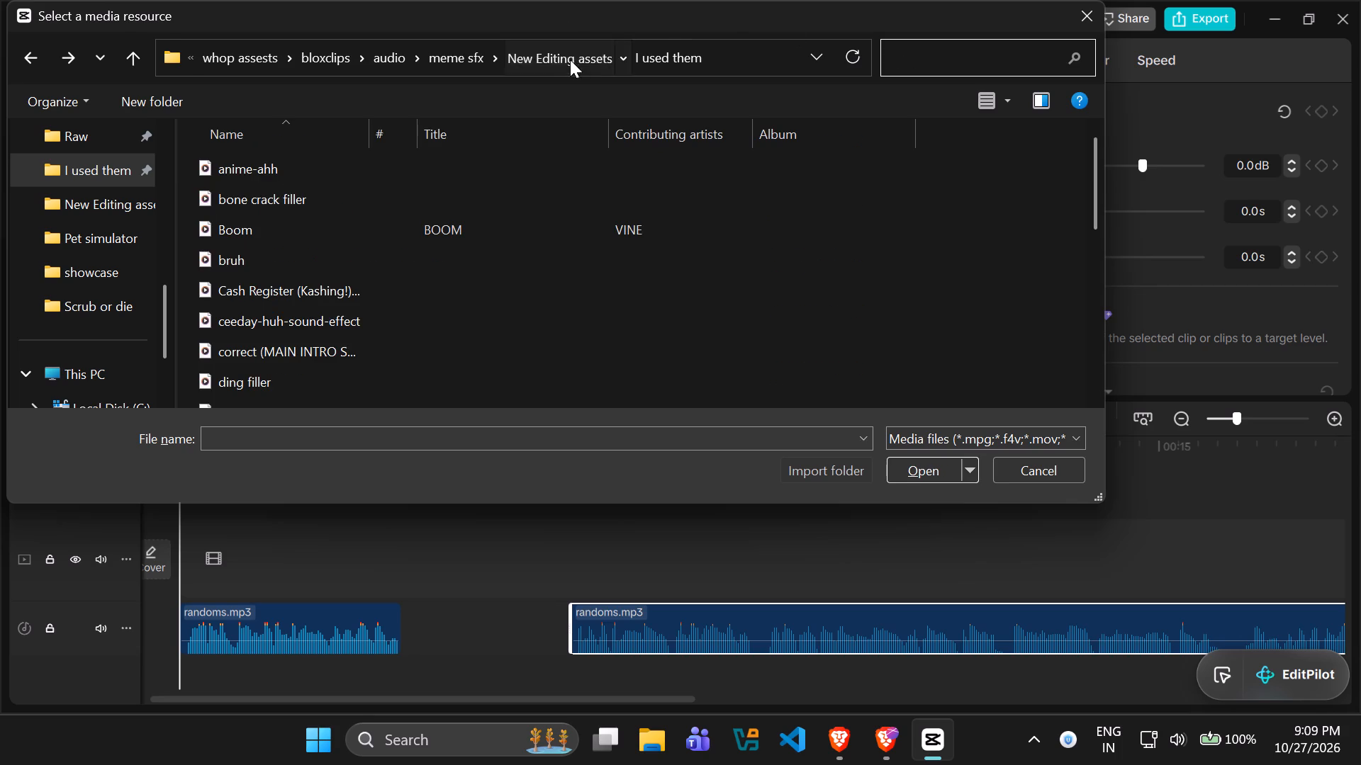
# Search the New Editing assets folder for timer and clear the search.
pyautogui.click(570, 59)
pyautogui.click(926, 61)
pyautogui.write('timer')
pyautogui.press('Return')
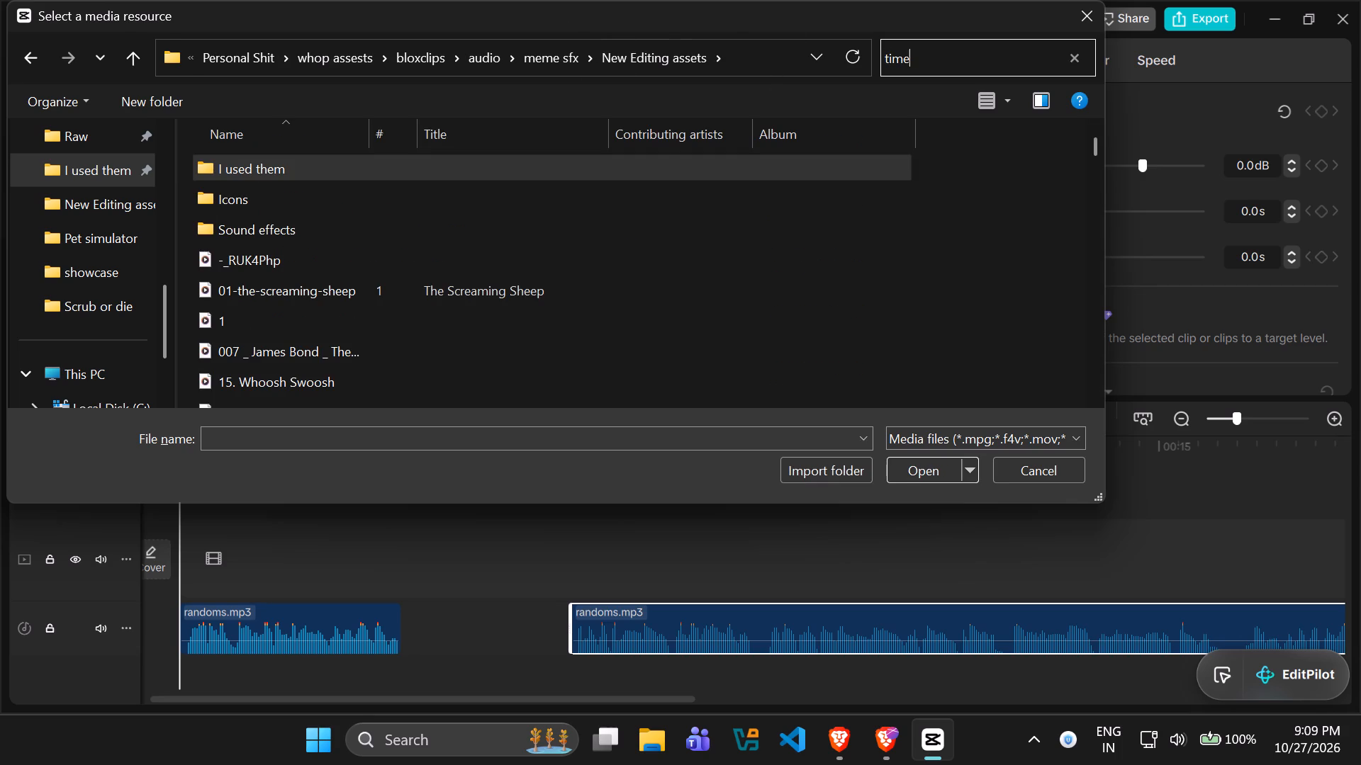
pyautogui.click(1070, 61)
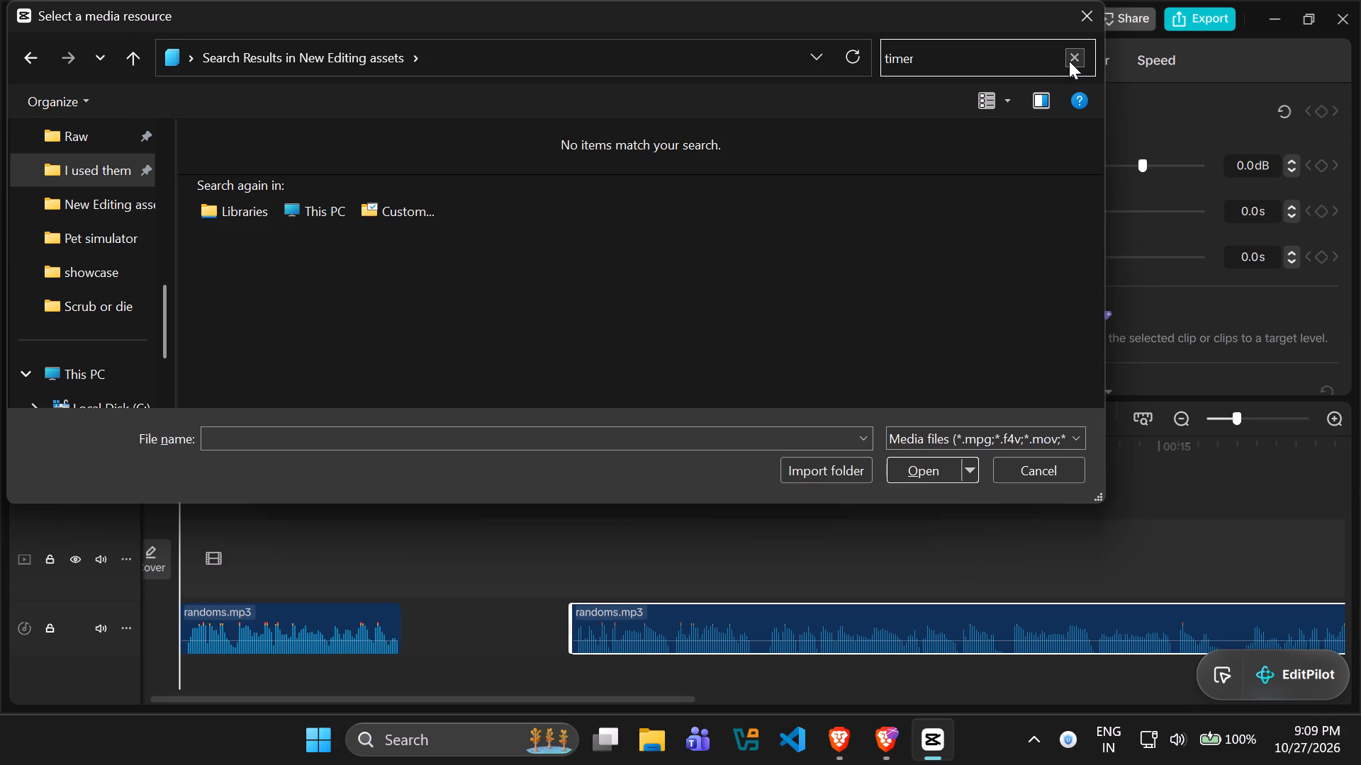
# Search the New Editing assets folder for clock and copy the Clock Ticking video file.
pyautogui.click(1024, 62)
pyautogui.write('clock')
pyautogui.press('Return')
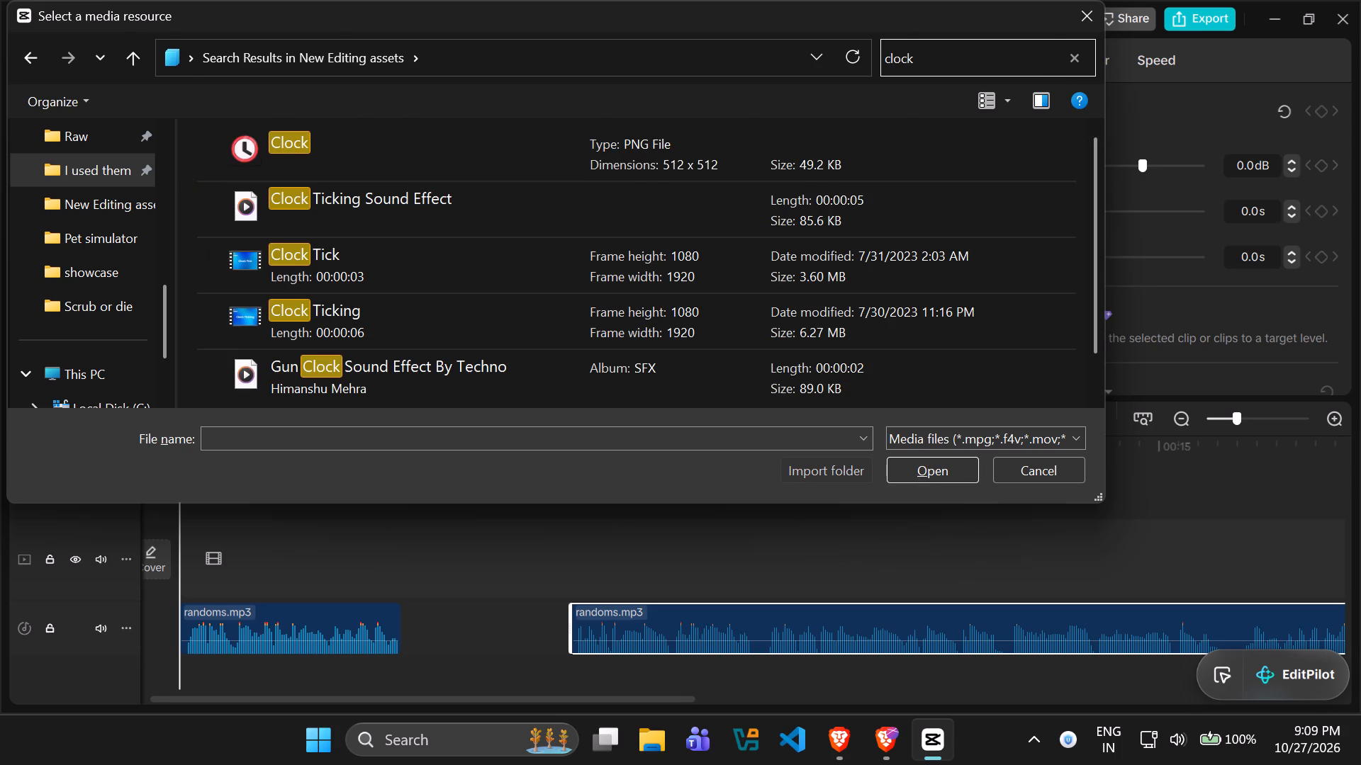
pyautogui.click(386, 217)
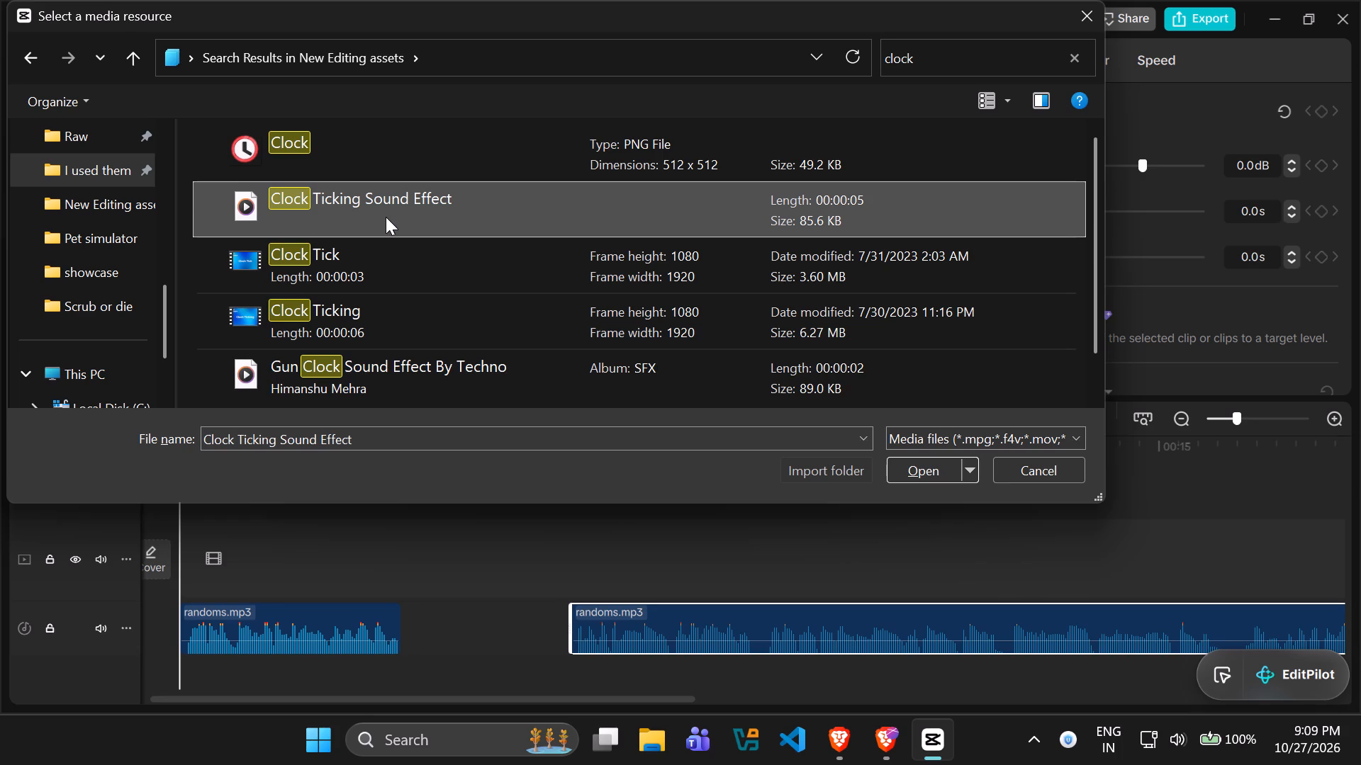
pyautogui.click(387, 305)
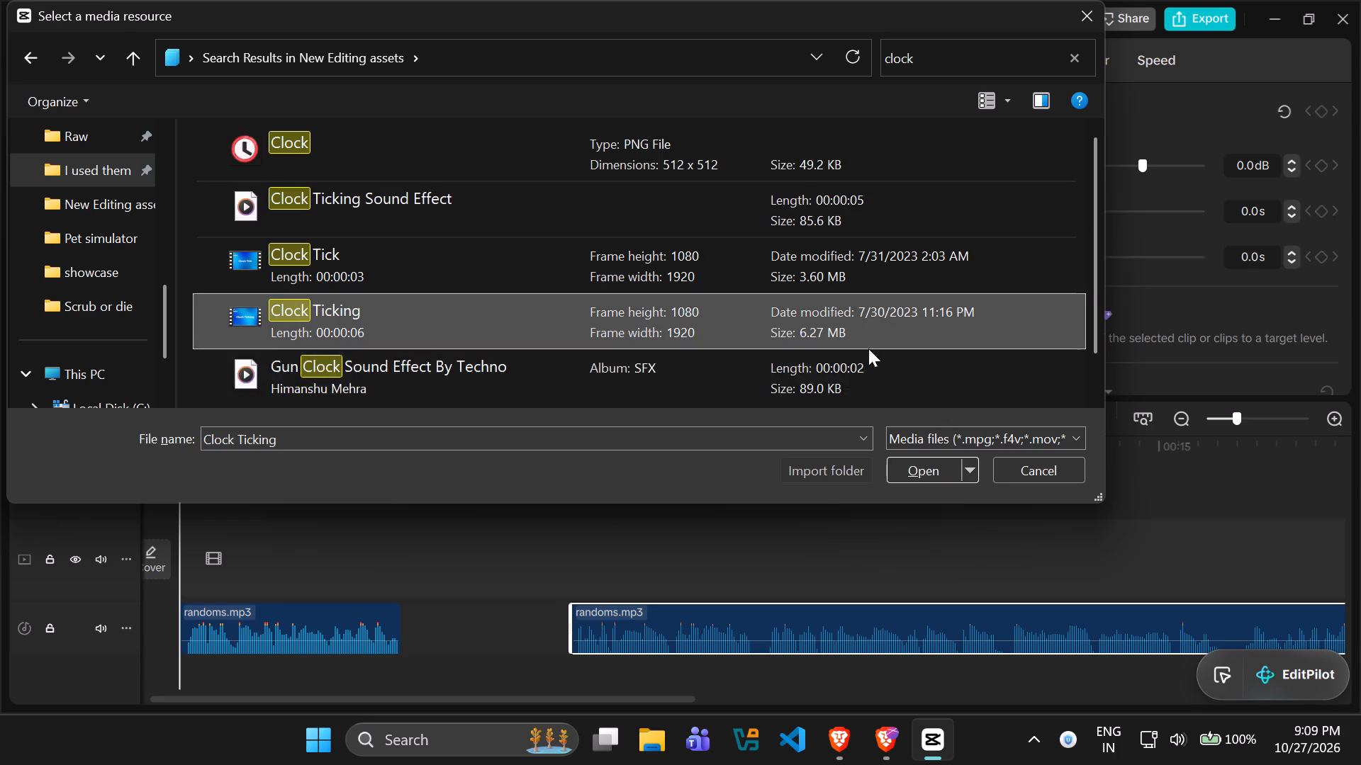
pyautogui.rightClick(573, 324)
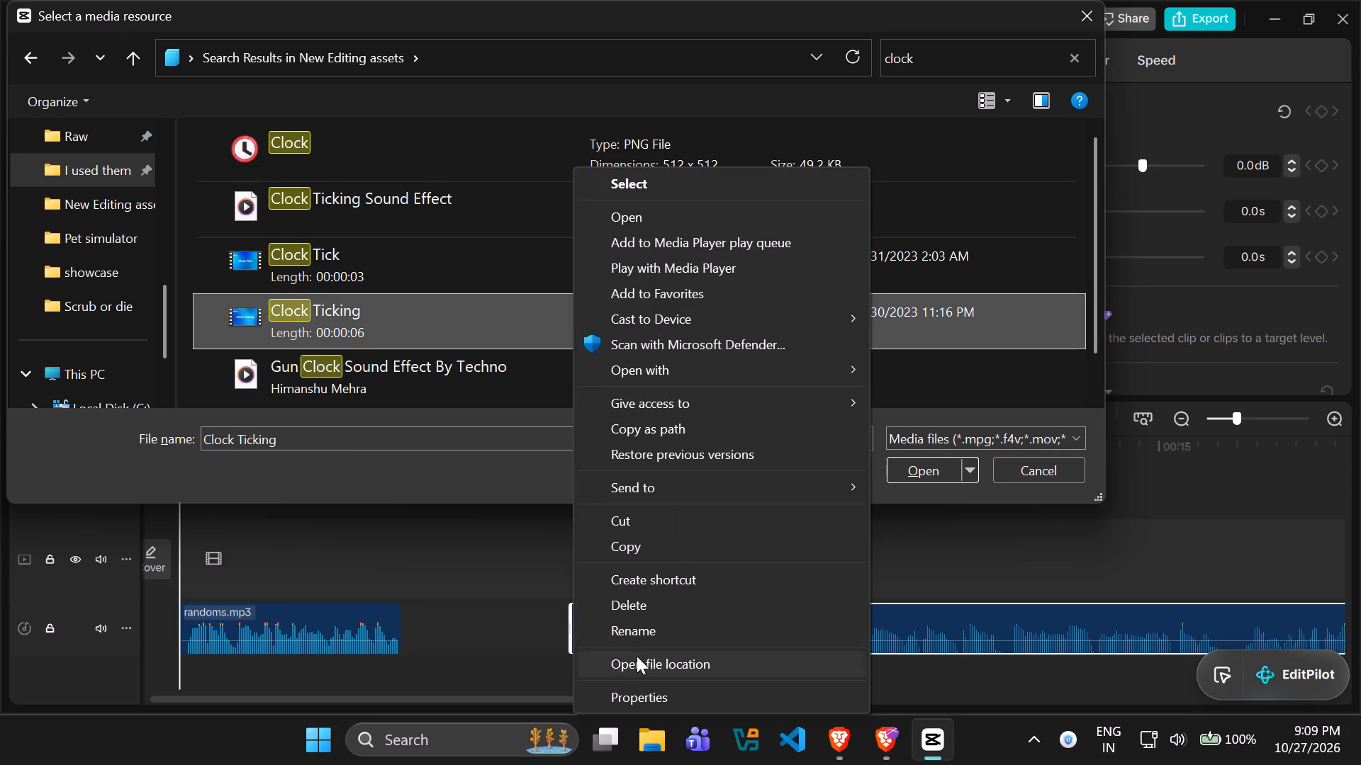
pyautogui.click(661, 542)
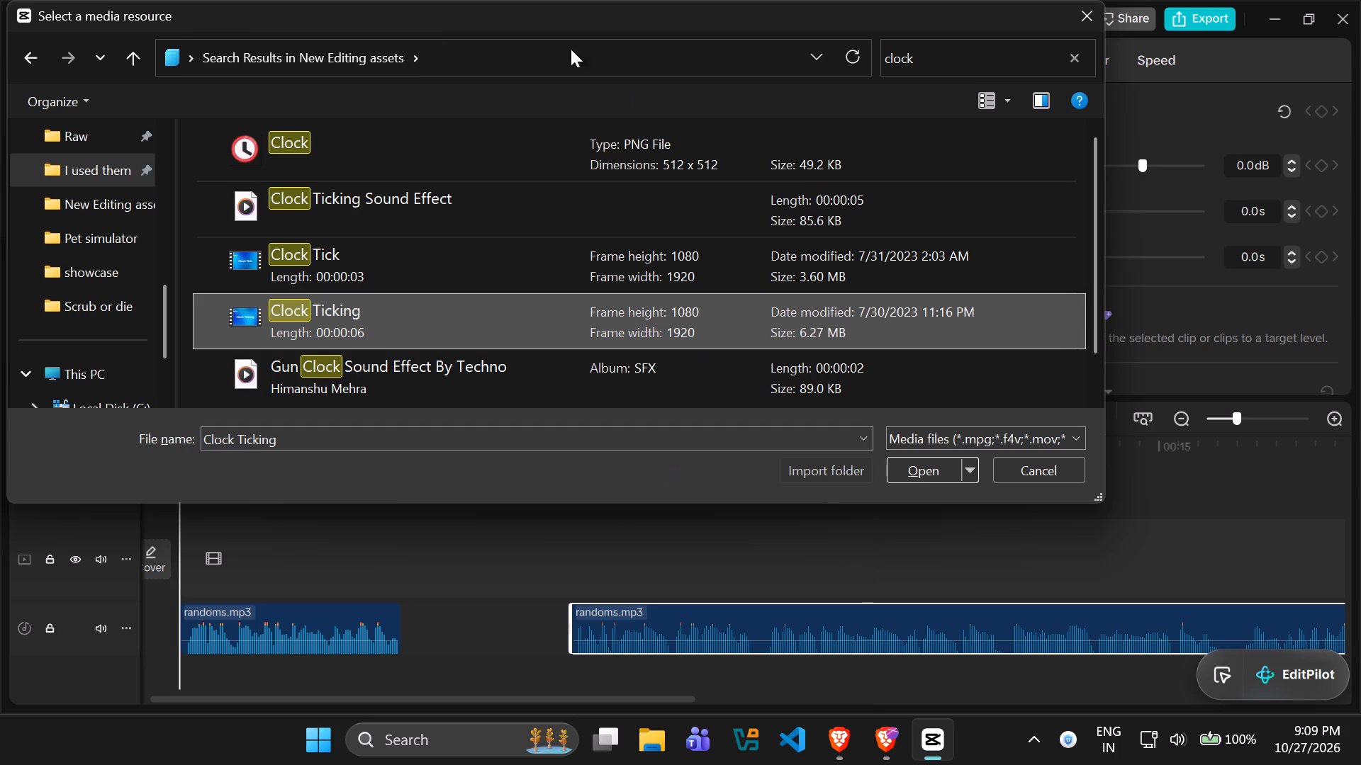
# Clear the search, paste the Clock Ticking file into the I used them subfolder and import it into the project.
pyautogui.click(1072, 65)
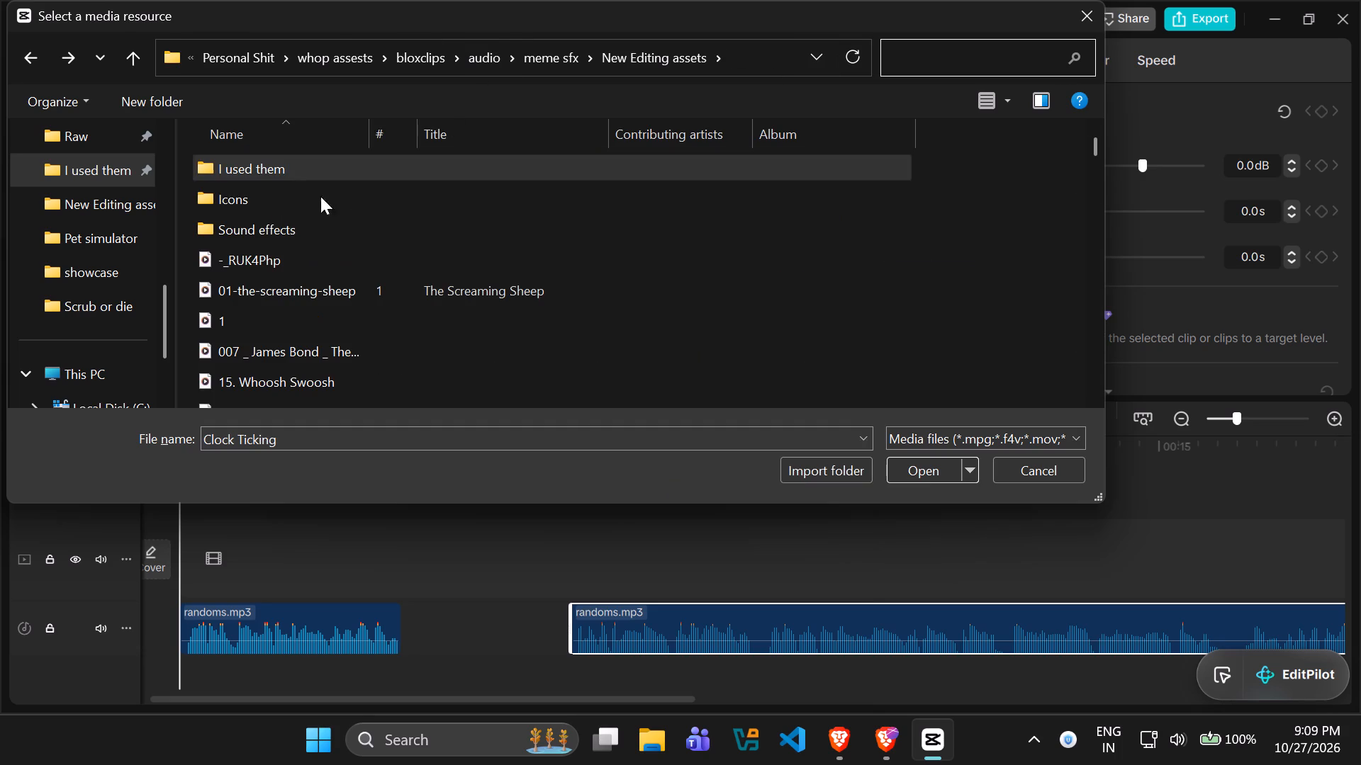
pyautogui.doubleClick(258, 175)
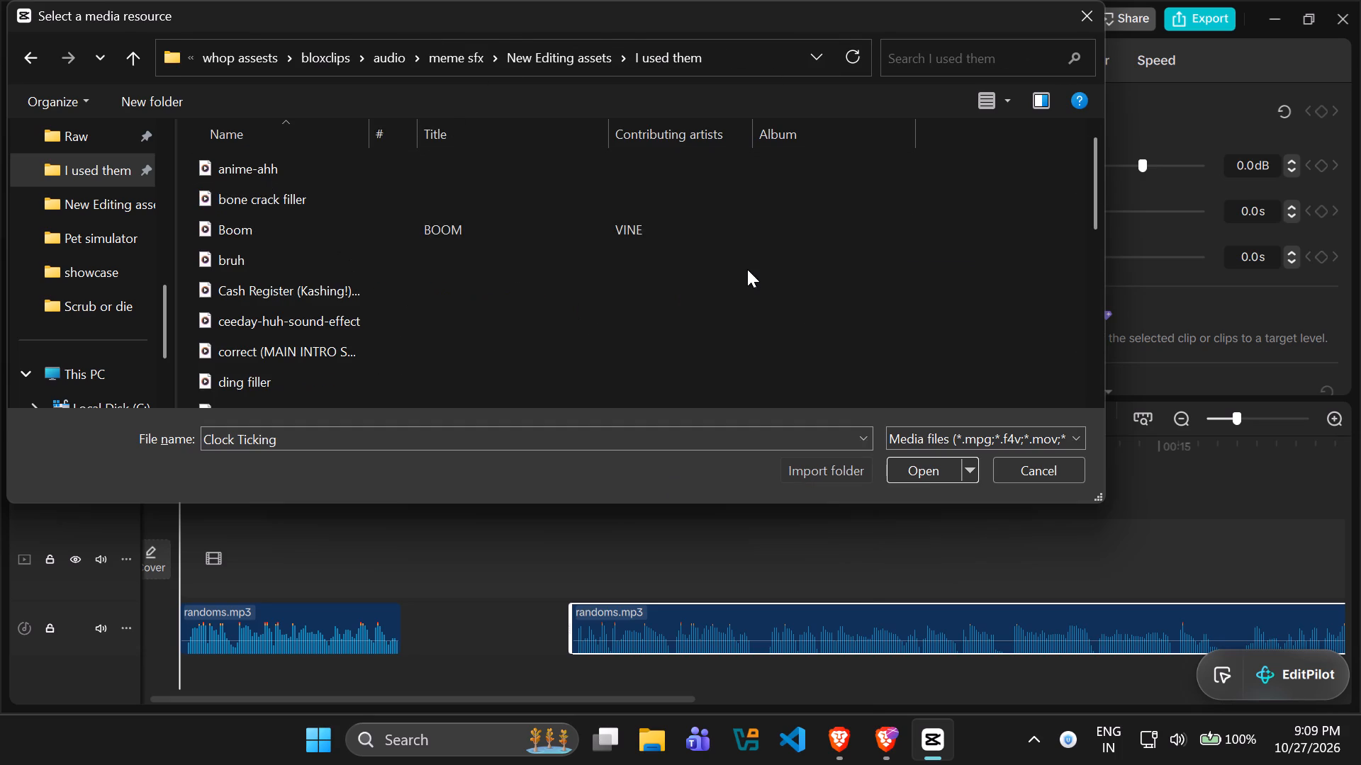
pyautogui.hotkey('ctrl', 'v')
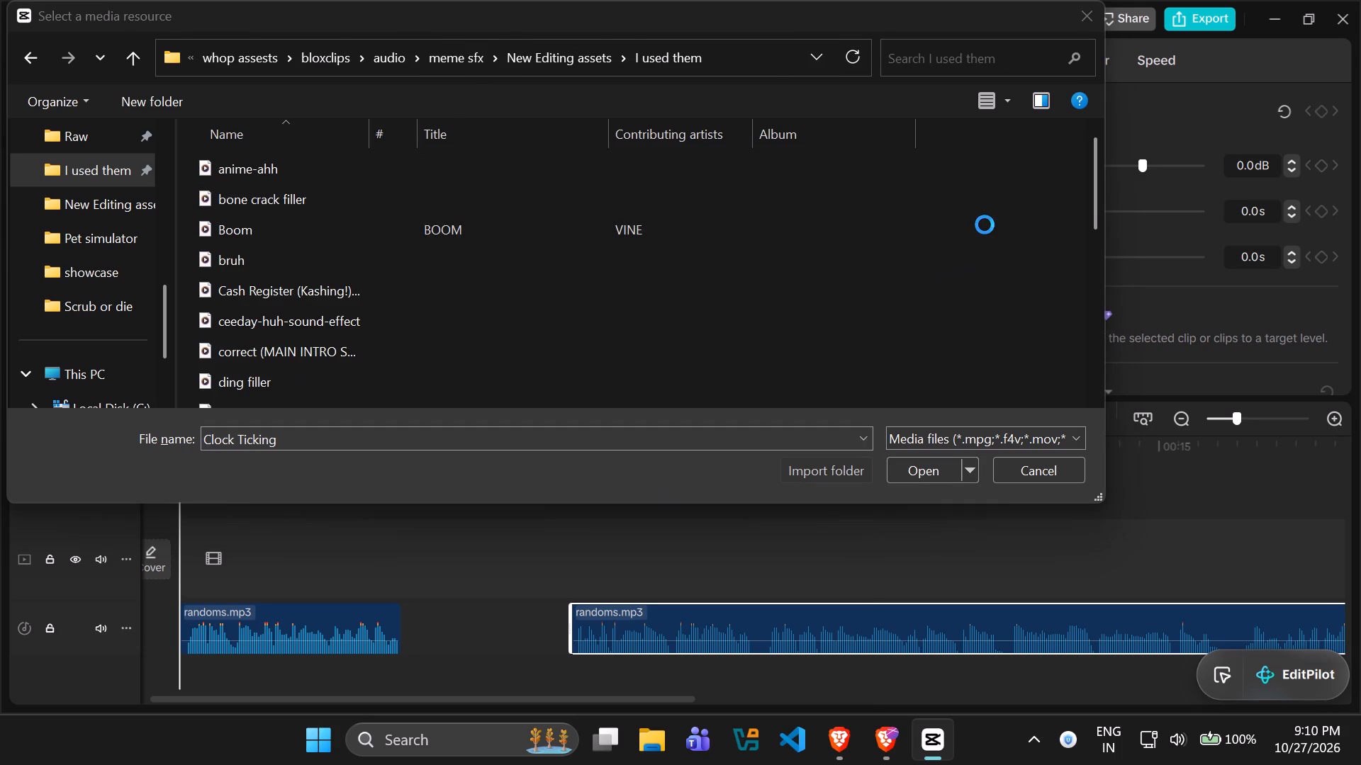
pyautogui.click(712, 348)
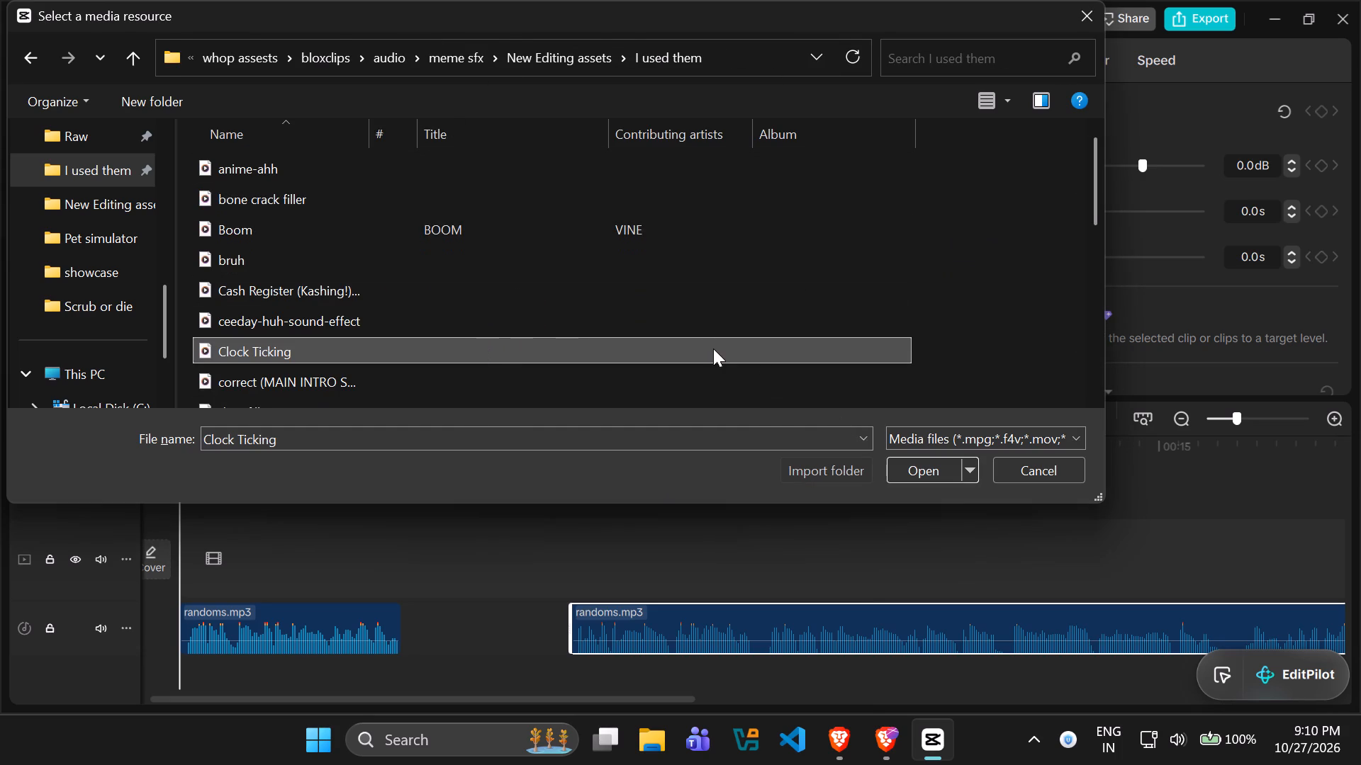
pyautogui.click(939, 470)
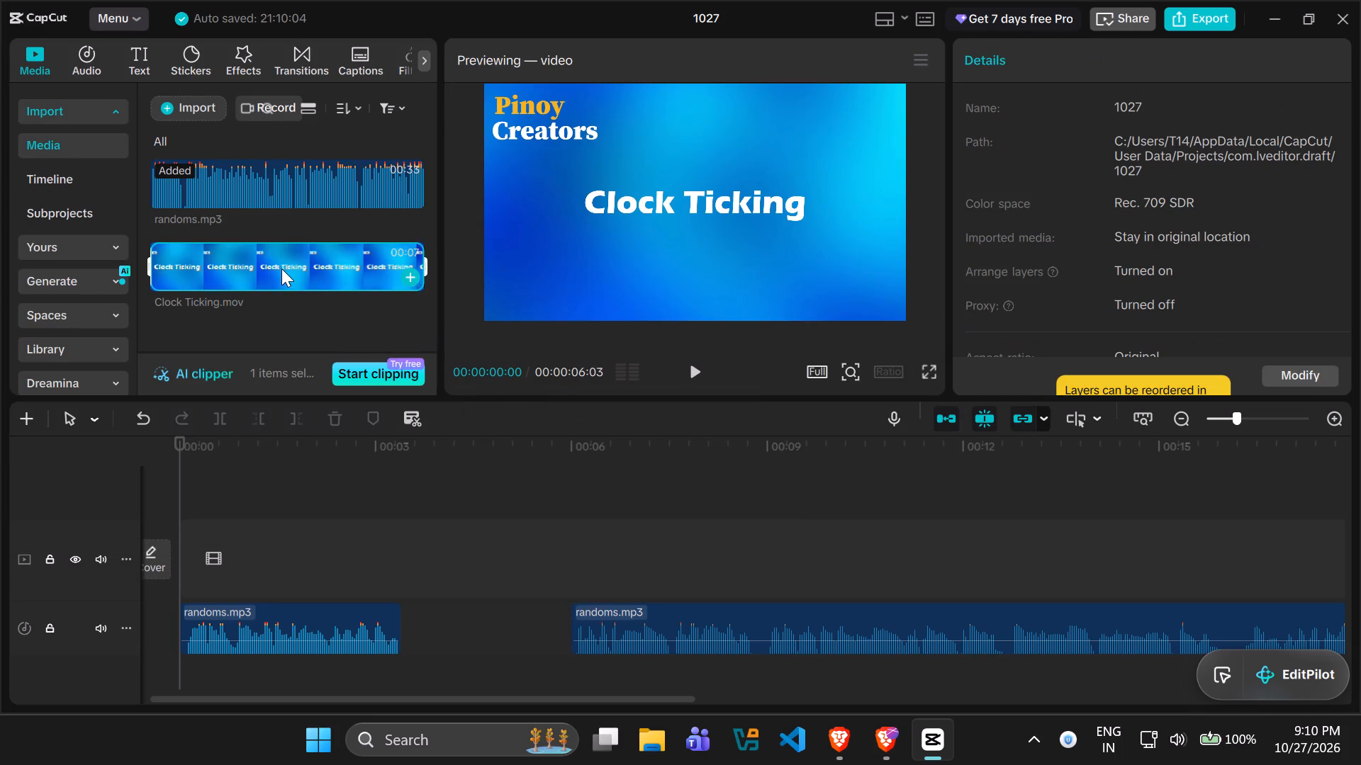
# Place Clock Ticking.mov on the main video track at the timeline start and preview its first two seconds.
pyautogui.moveTo(281, 268); pyautogui.dragTo(388, 555)
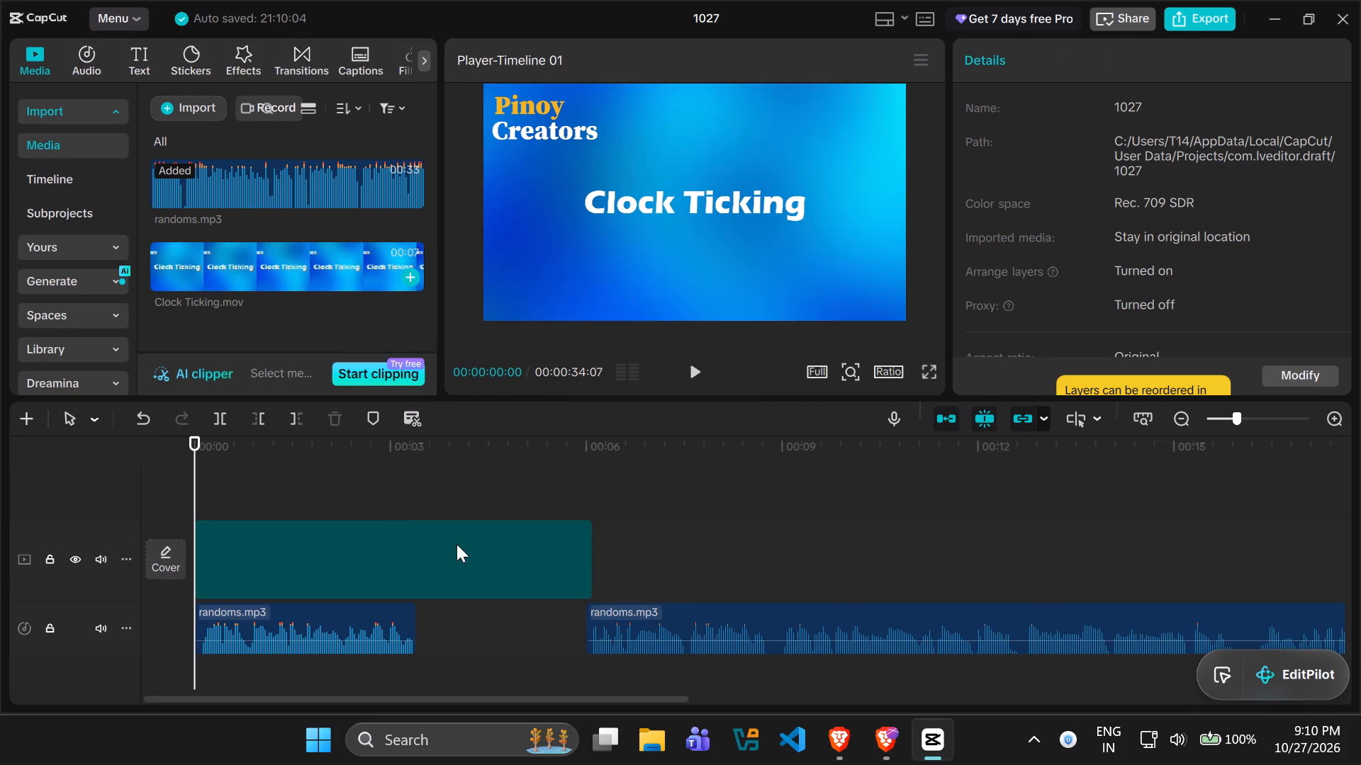
pyautogui.press('space')
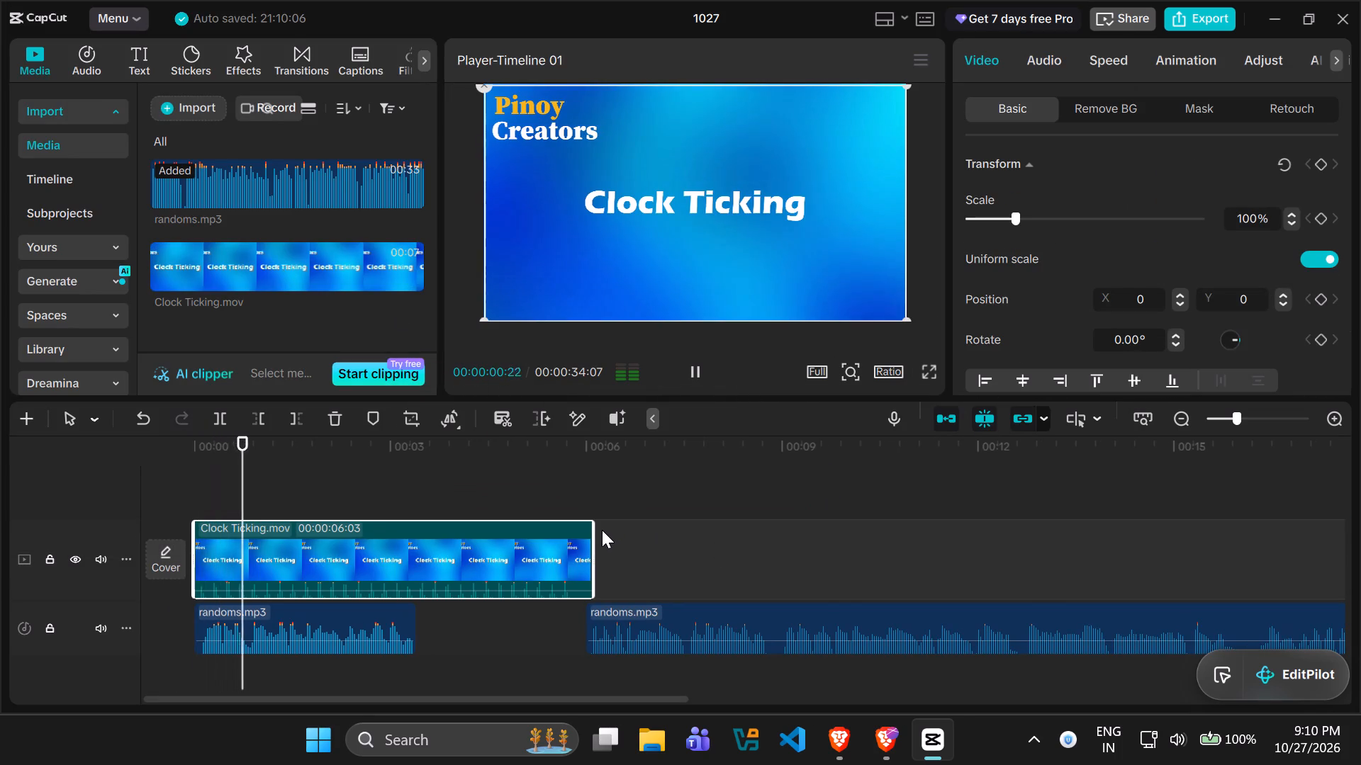
pyautogui.press('space')
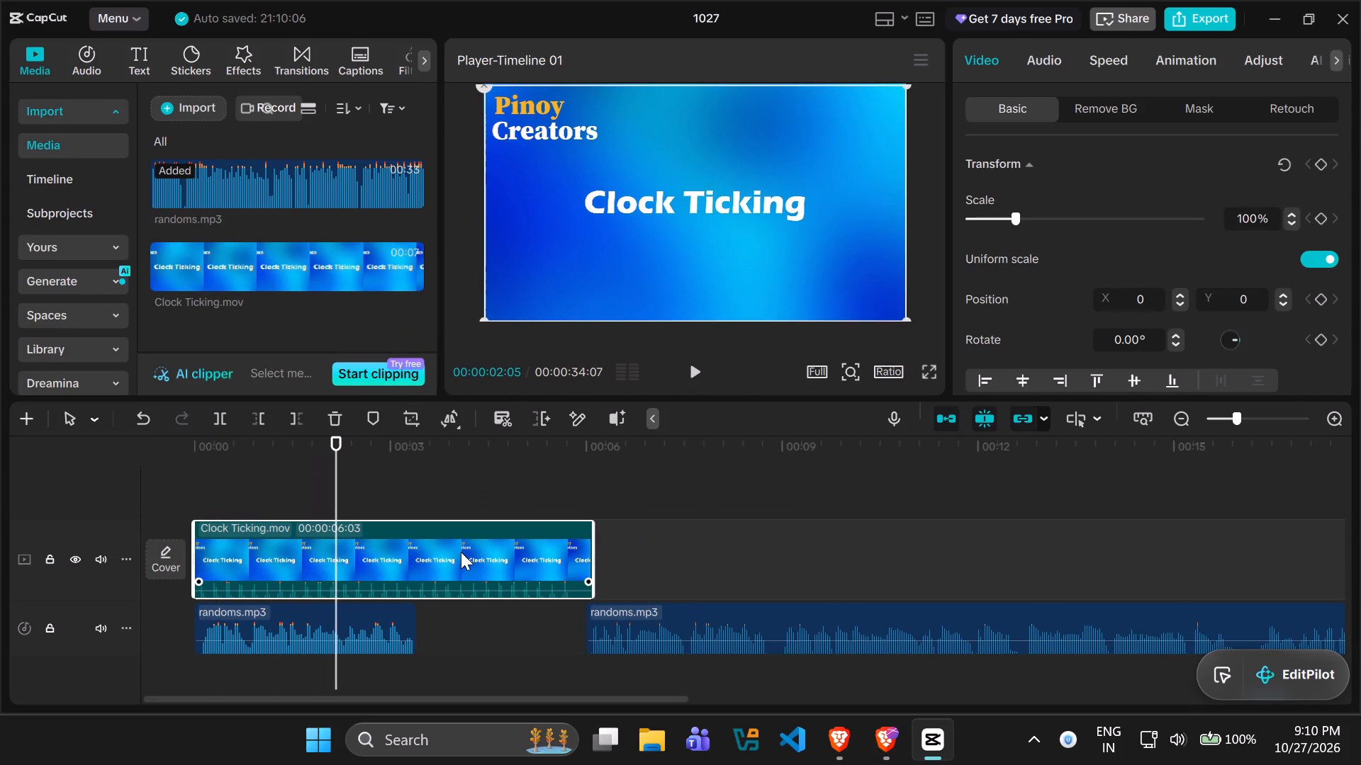
# Extract the audio from the Clock Ticking clip and delete its video part from the timeline.
pyautogui.rightClick(459, 555)
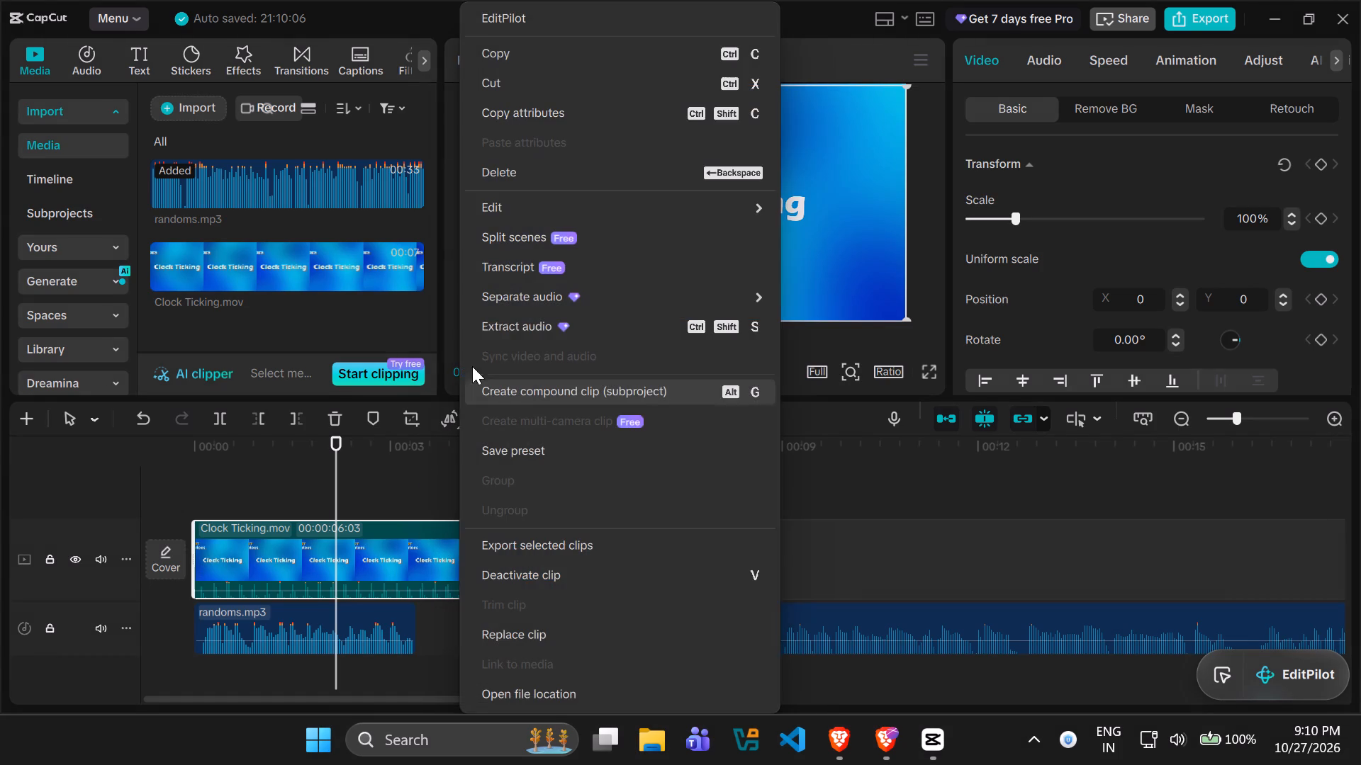
pyautogui.click(495, 319)
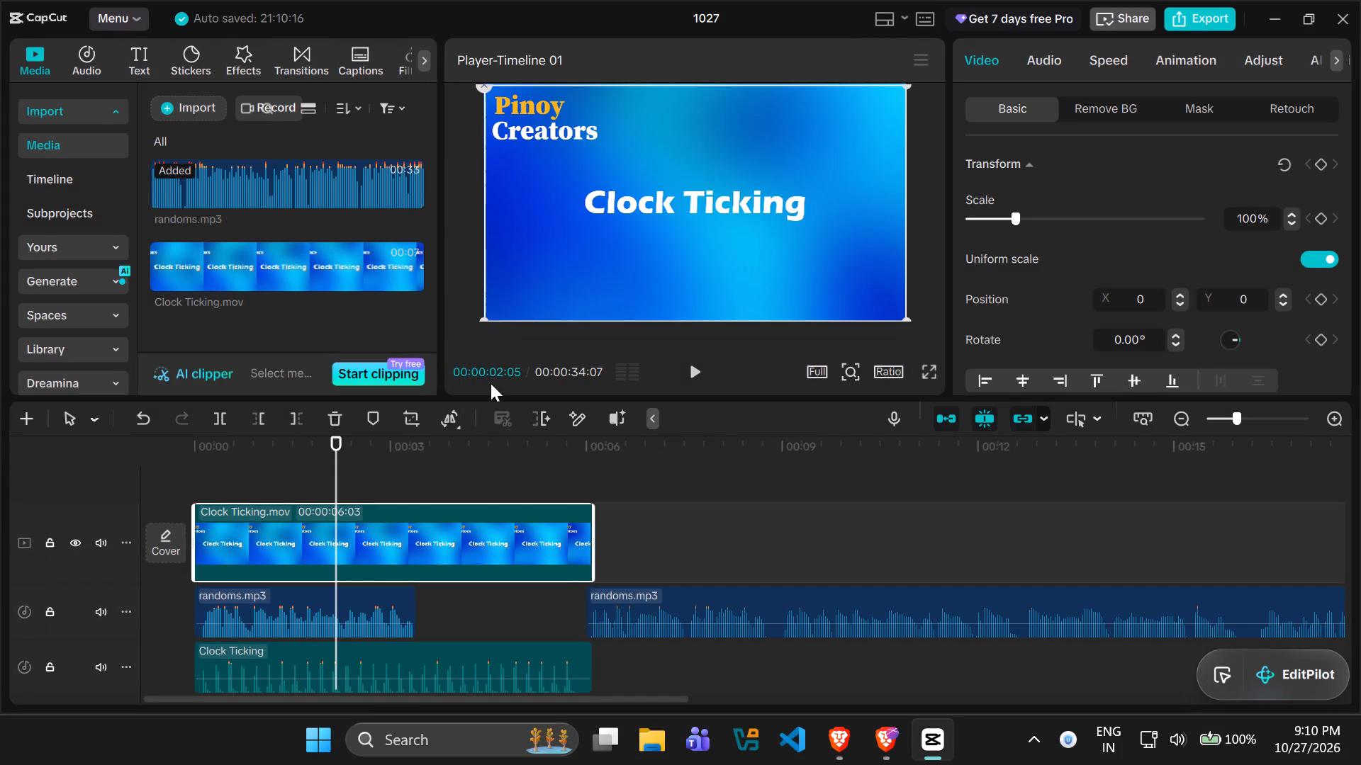
pyautogui.press('Delete')
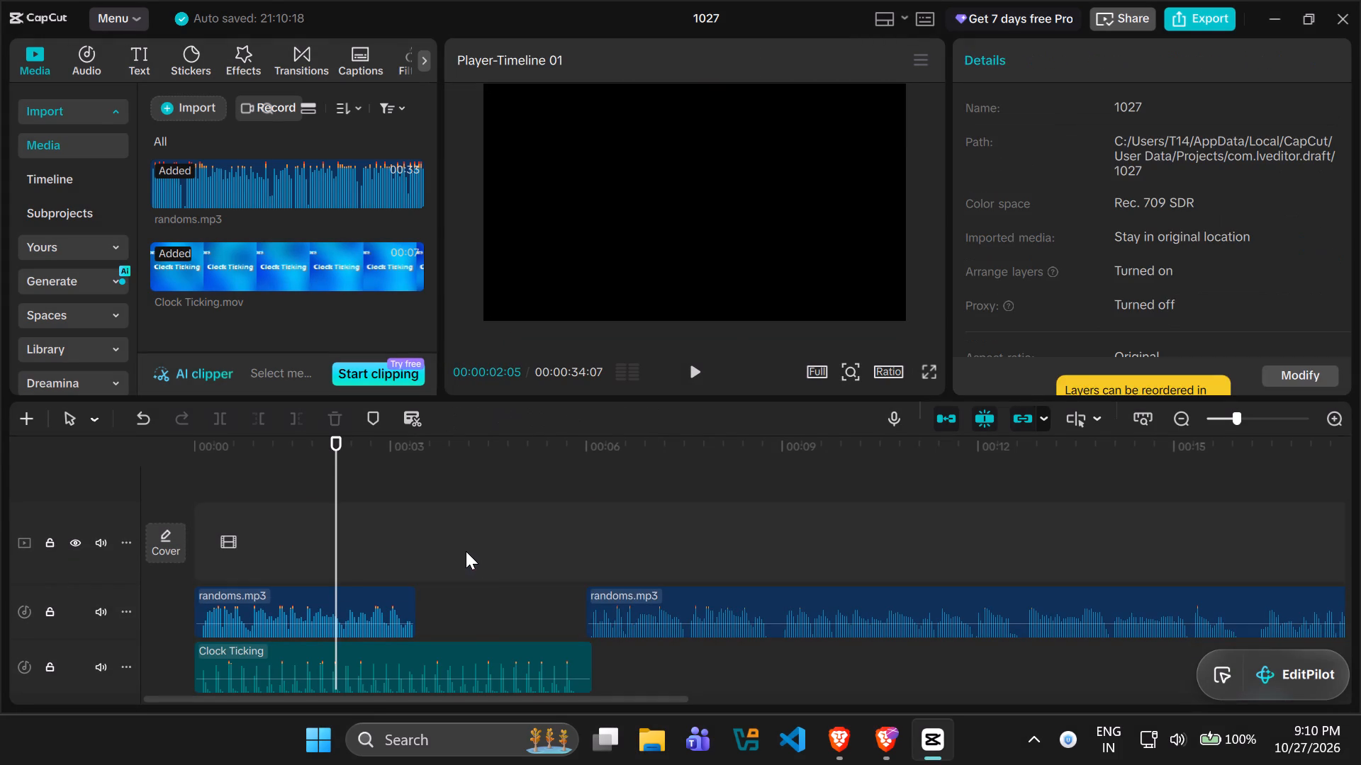
# Move the Clock Ticking audio so it starts where the first randoms.mp3 piece ends.
pyautogui.click(469, 664)
pyautogui.moveTo(413, 662); pyautogui.dragTo(556, 657)
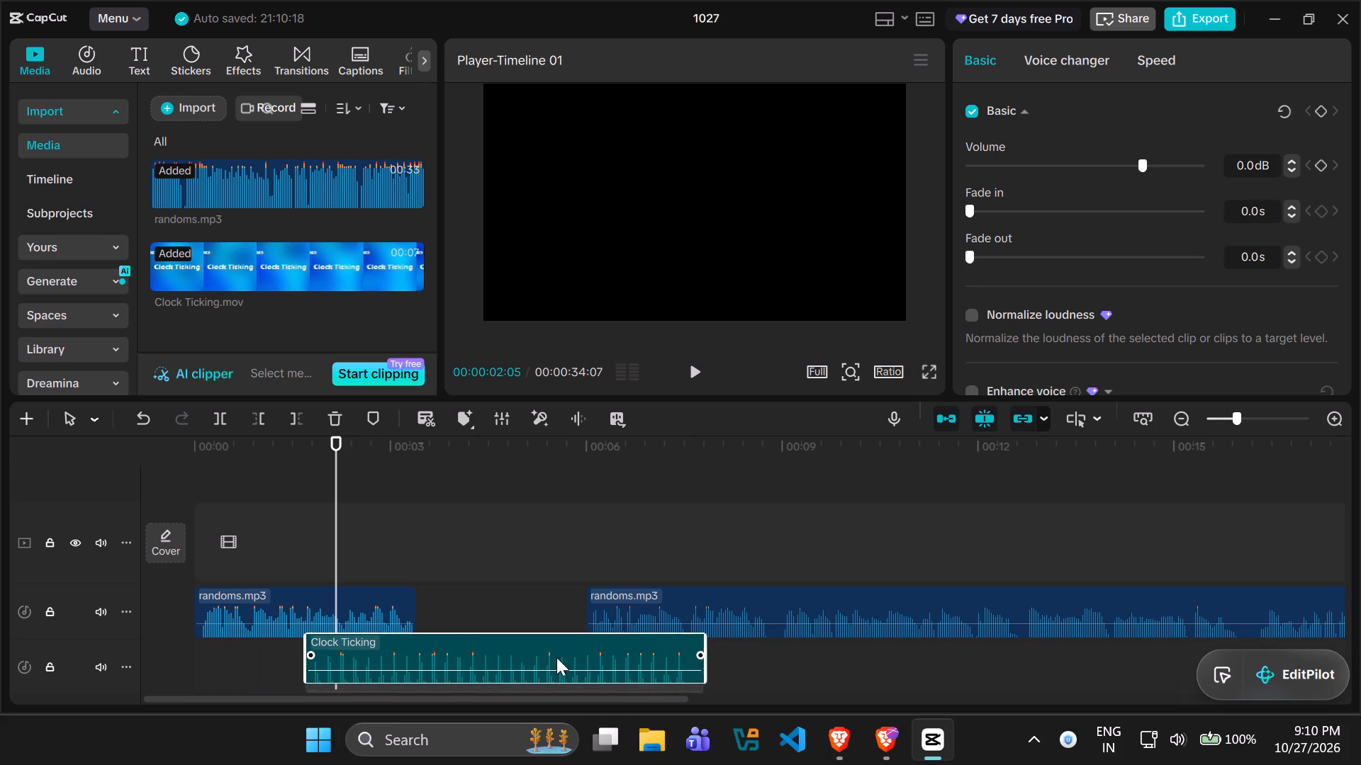
pyautogui.moveTo(556, 657); pyautogui.dragTo(630, 660)
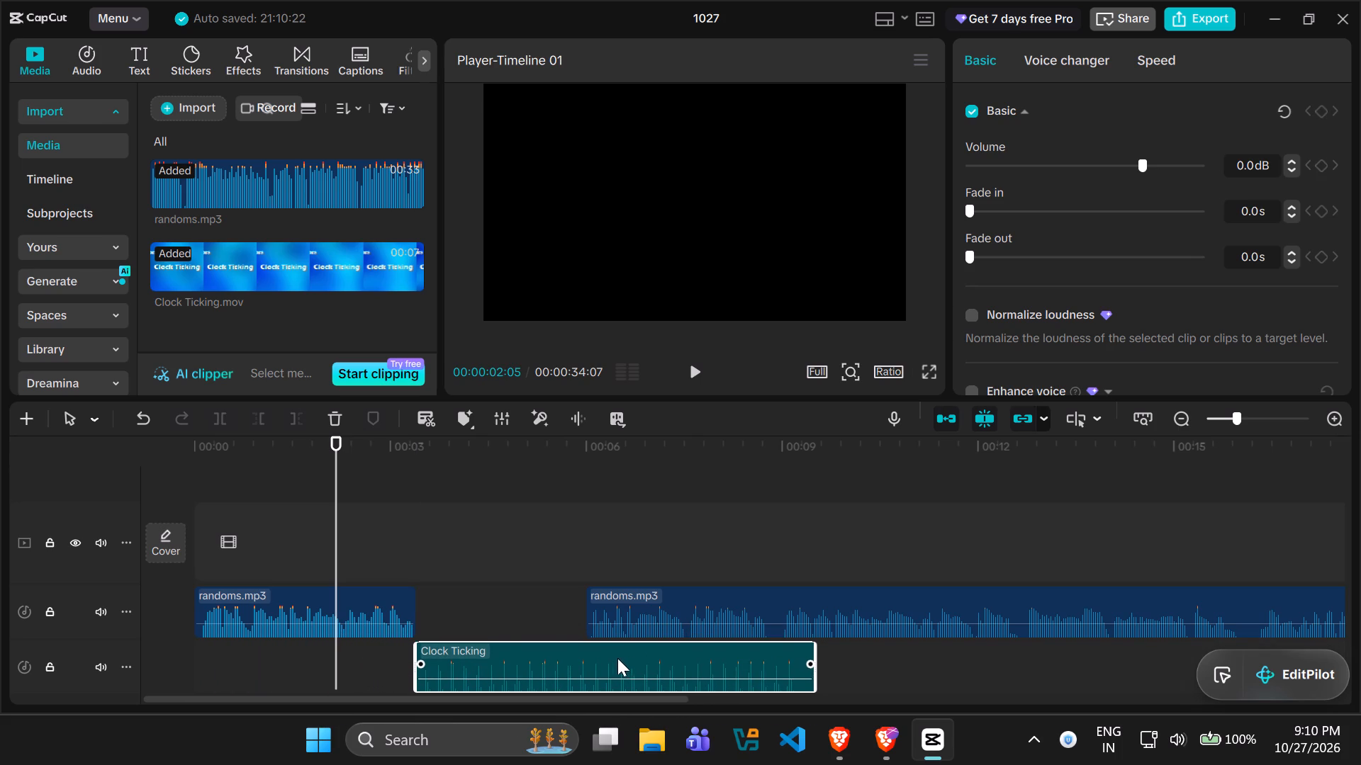
# Shift the second randoms.mp3 piece so it starts at about 00:00:06:17, widening the gap for the ticking.
pyautogui.moveTo(330, 443); pyautogui.dragTo(582, 472)
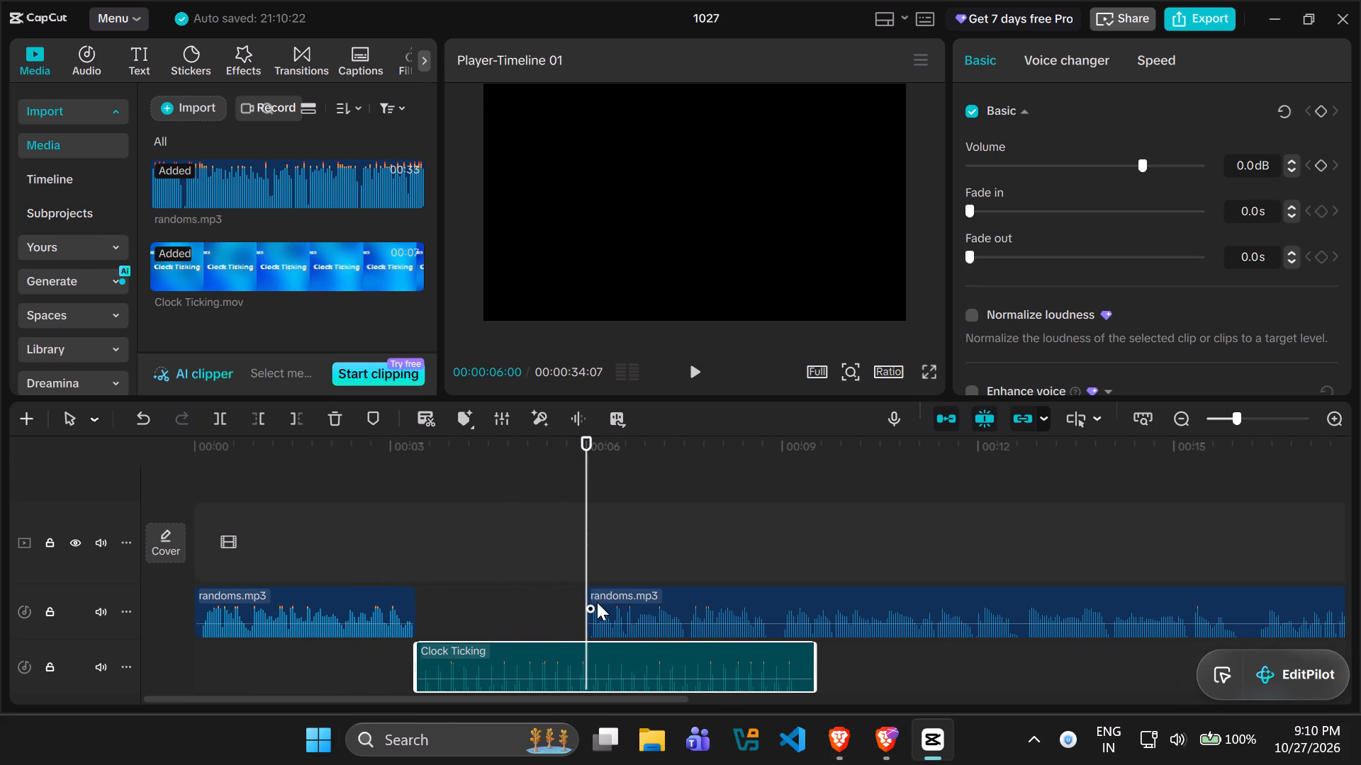
pyautogui.moveTo(624, 603); pyautogui.dragTo(663, 603)
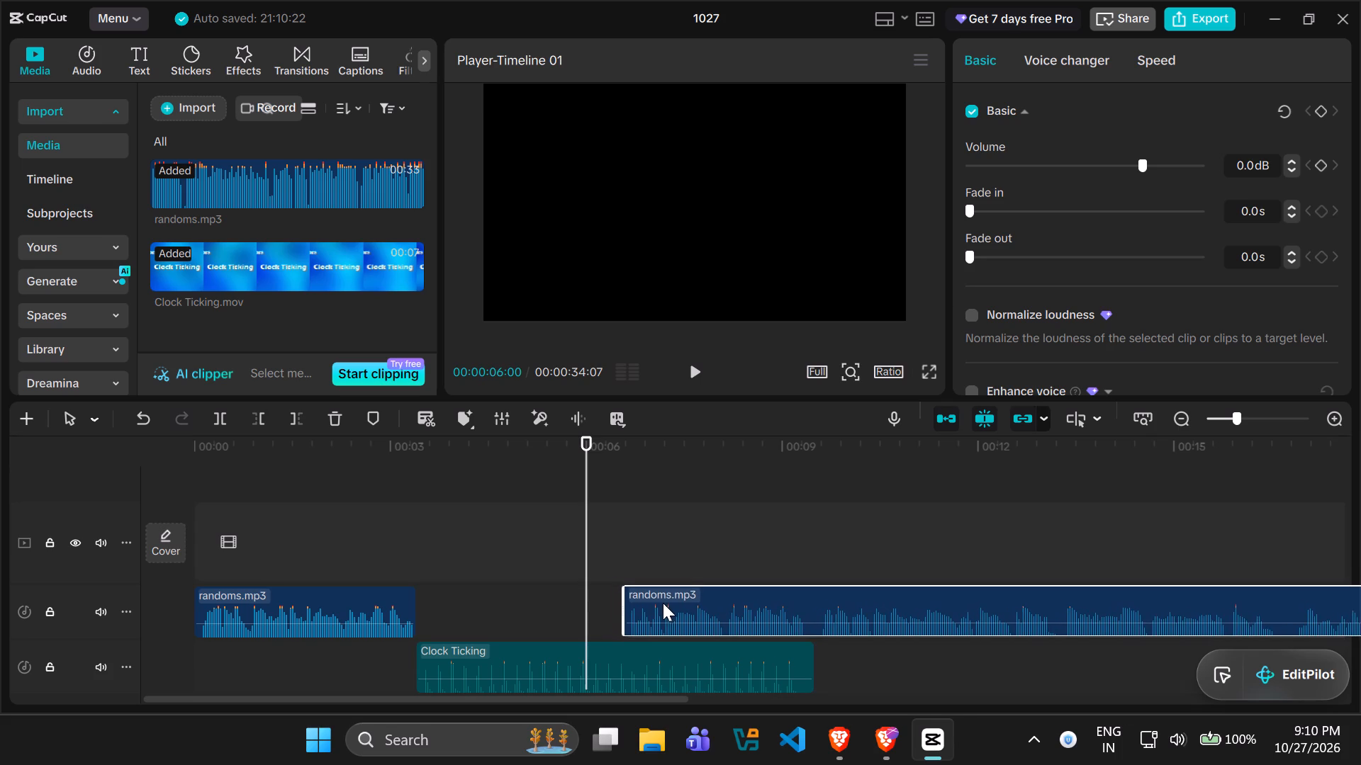
pyautogui.moveTo(663, 603); pyautogui.dragTo(693, 607)
pyautogui.moveTo(687, 611); pyautogui.dragTo(676, 612)
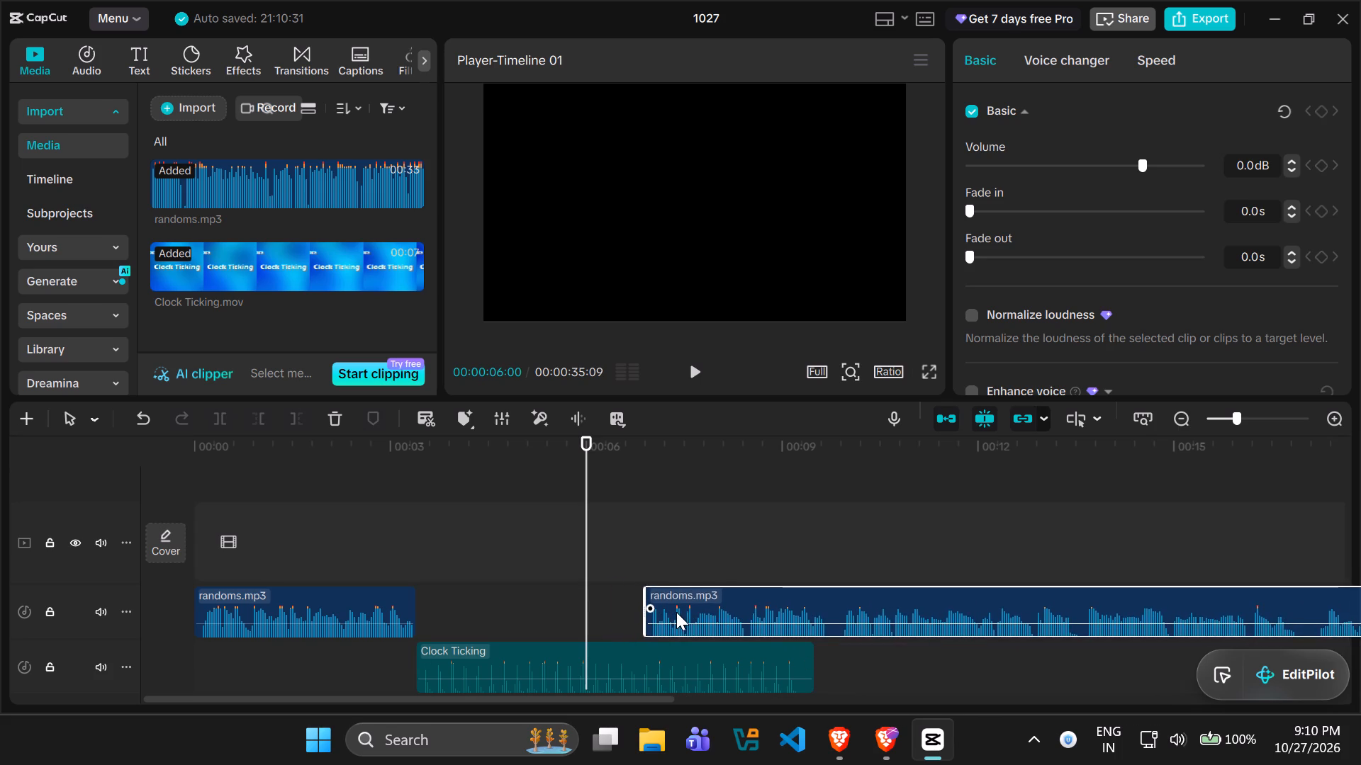
pyautogui.moveTo(676, 612); pyautogui.dragTo(673, 613)
pyautogui.moveTo(713, 606); pyautogui.dragTo(693, 608)
# Trim the end of the Clock Ticking audio to 00:00:06:17, where the second voiceover piece starts.
pyautogui.moveTo(583, 531); pyautogui.dragTo(620, 537)
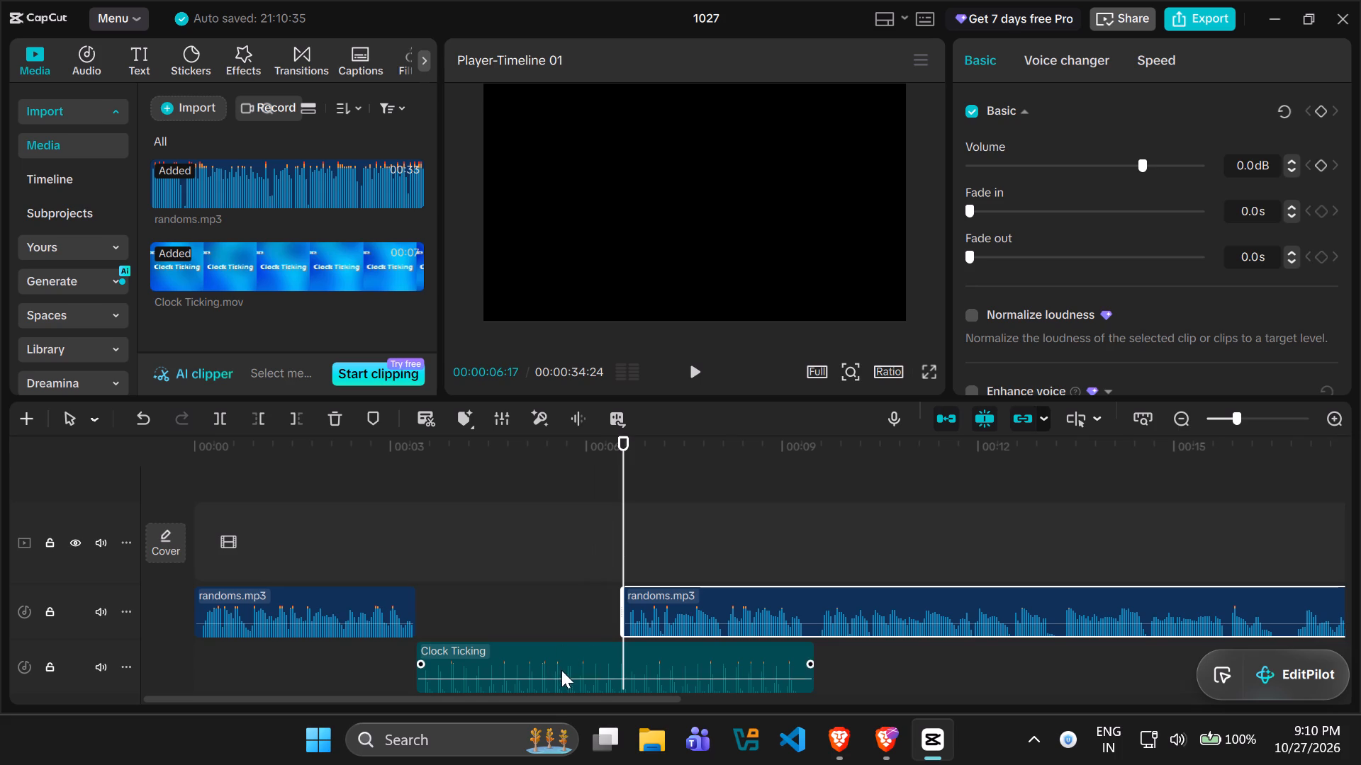
pyautogui.click(561, 670)
pyautogui.click(293, 417)
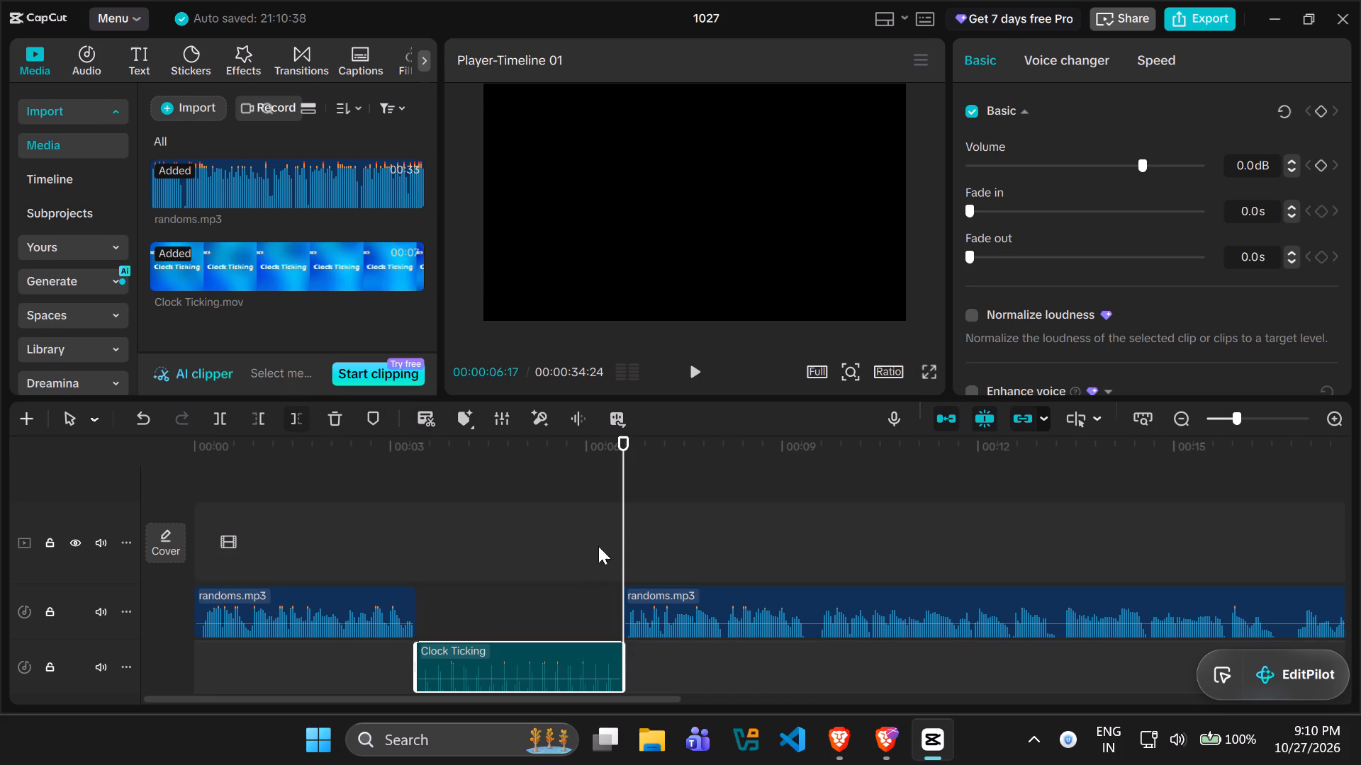
# Play the timeline from the start through the ticking gap into the second voiceover piece to check the timing.
pyautogui.moveTo(613, 540); pyautogui.dragTo(295, 540)
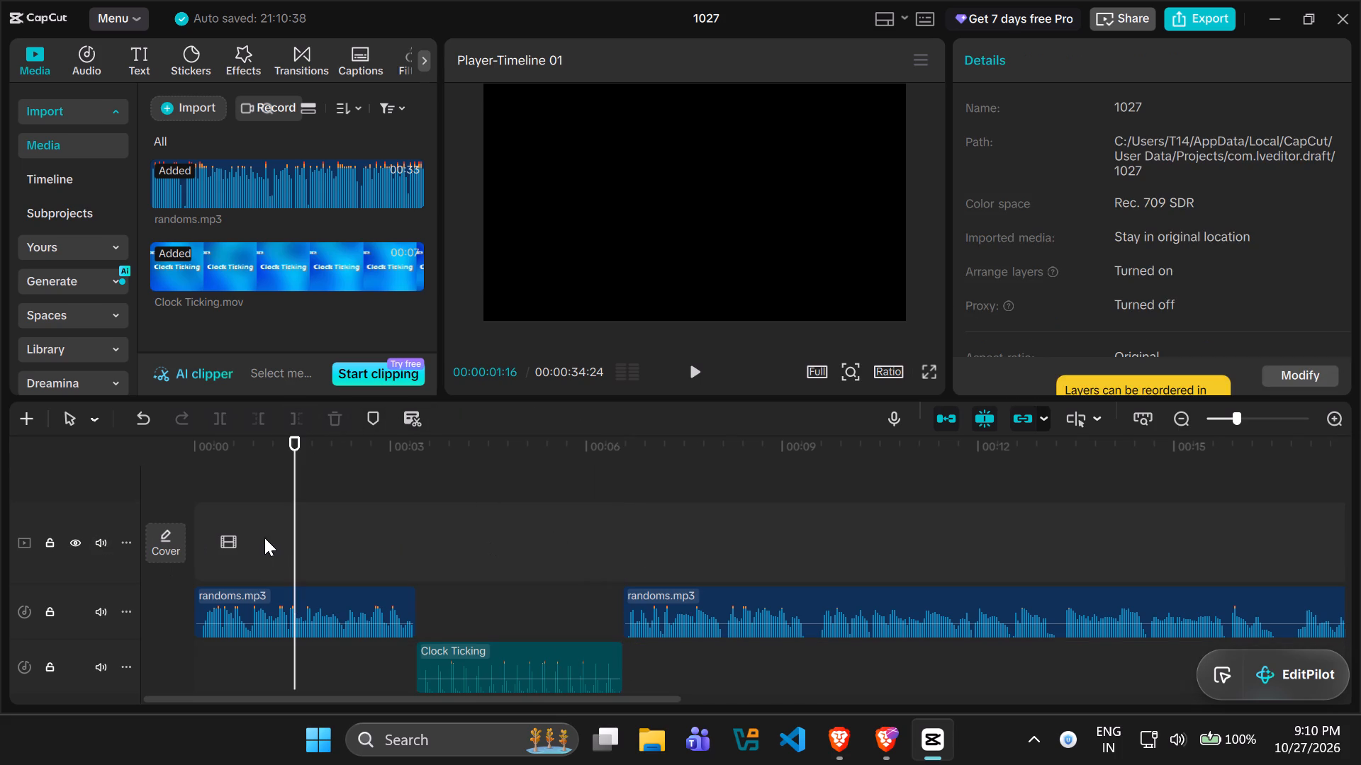
pyautogui.moveTo(289, 538); pyautogui.dragTo(136, 532)
pyautogui.press('space')
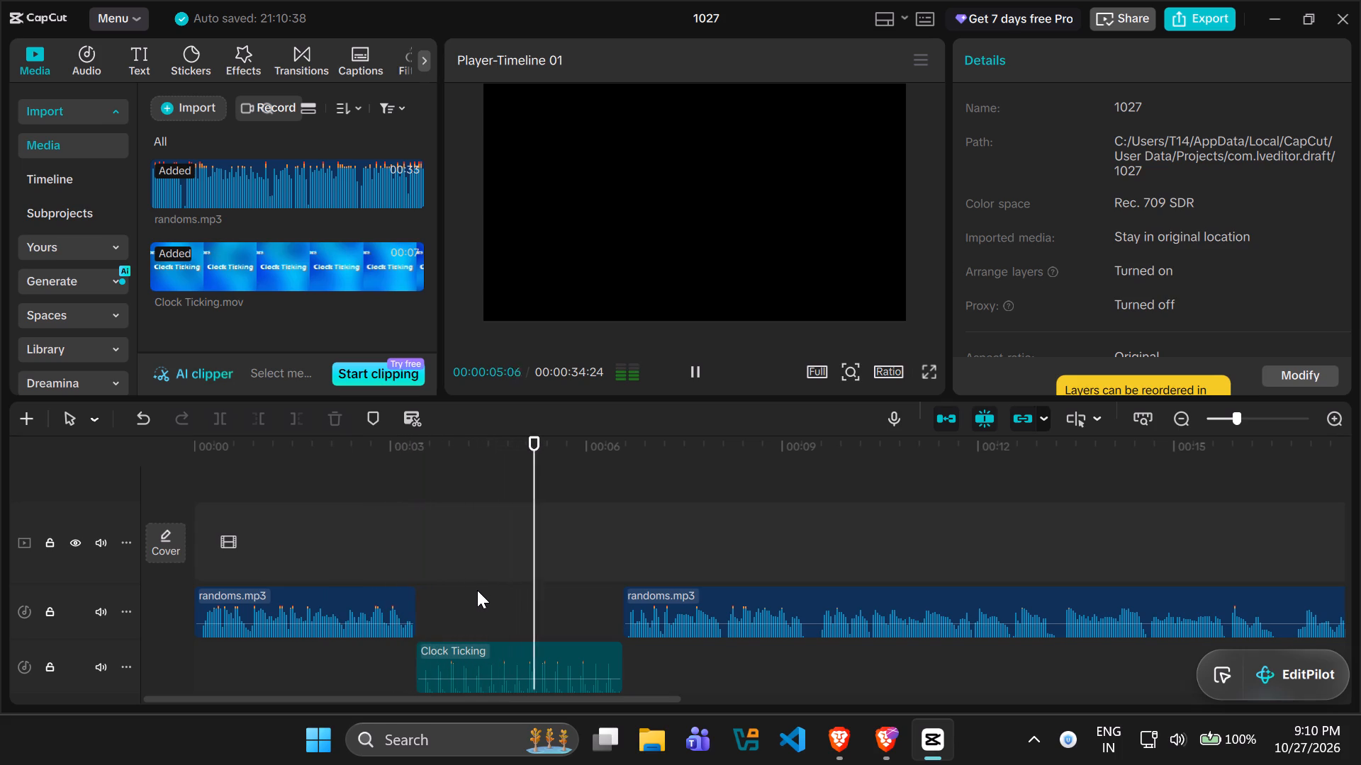
pyautogui.press('space')
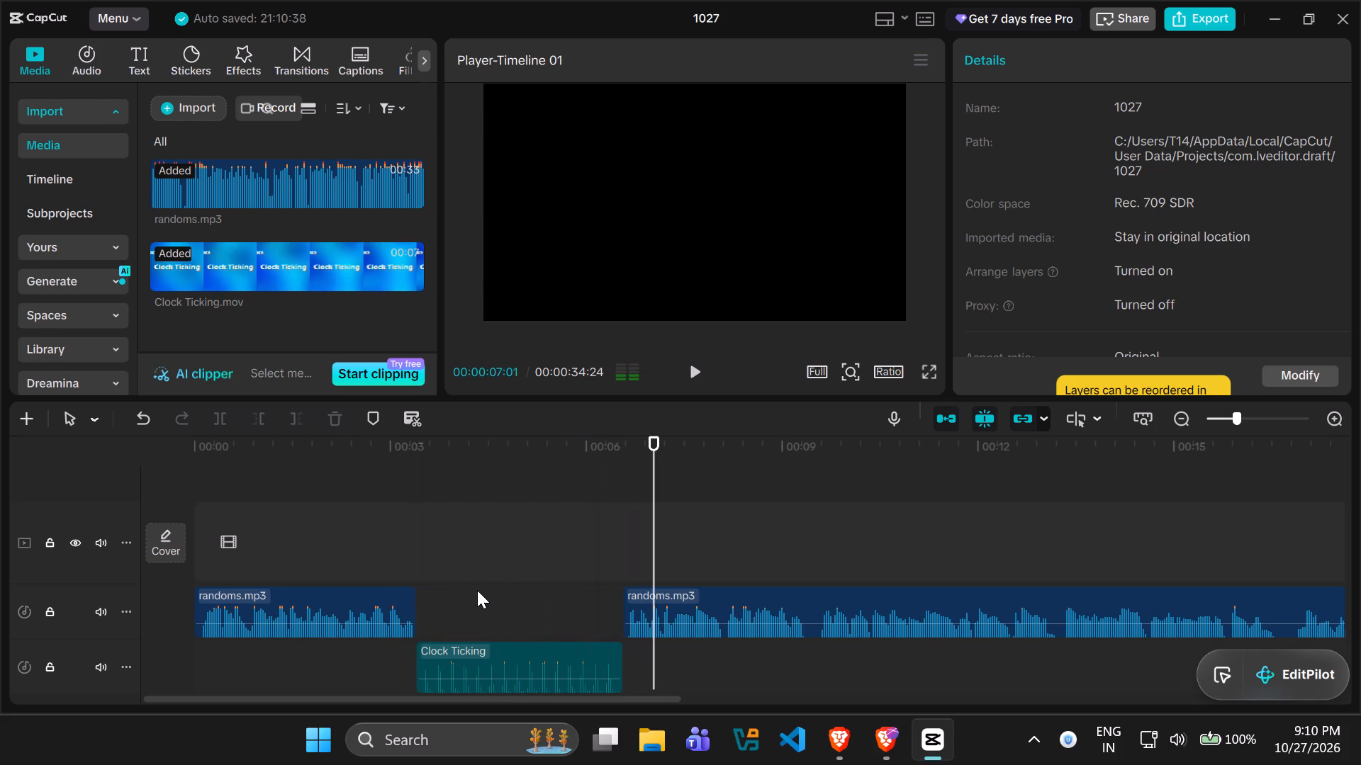
# Set the playhead to 00:00:06:17, search the I used them folder for ding and import the ding filler sound.
pyautogui.moveTo(655, 518); pyautogui.dragTo(618, 518)
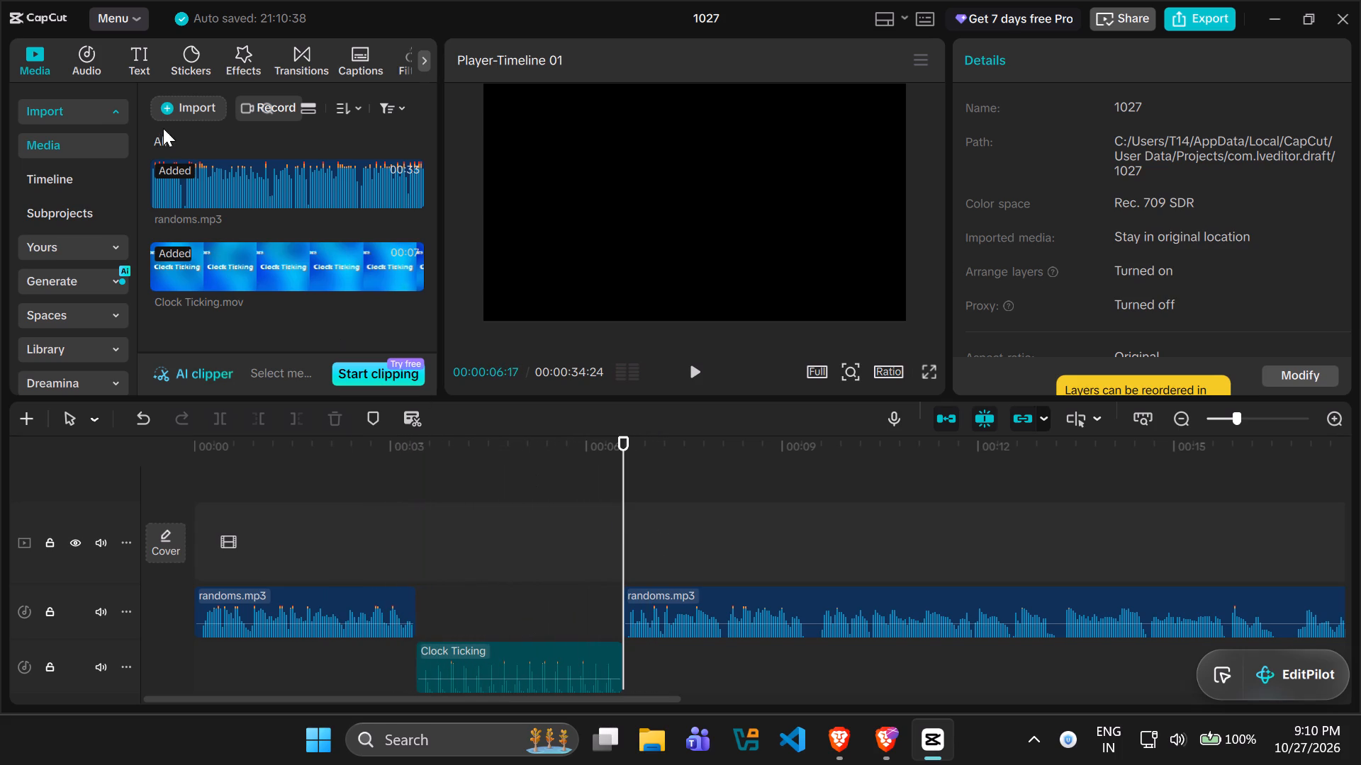
pyautogui.click(169, 108)
pyautogui.click(292, 154)
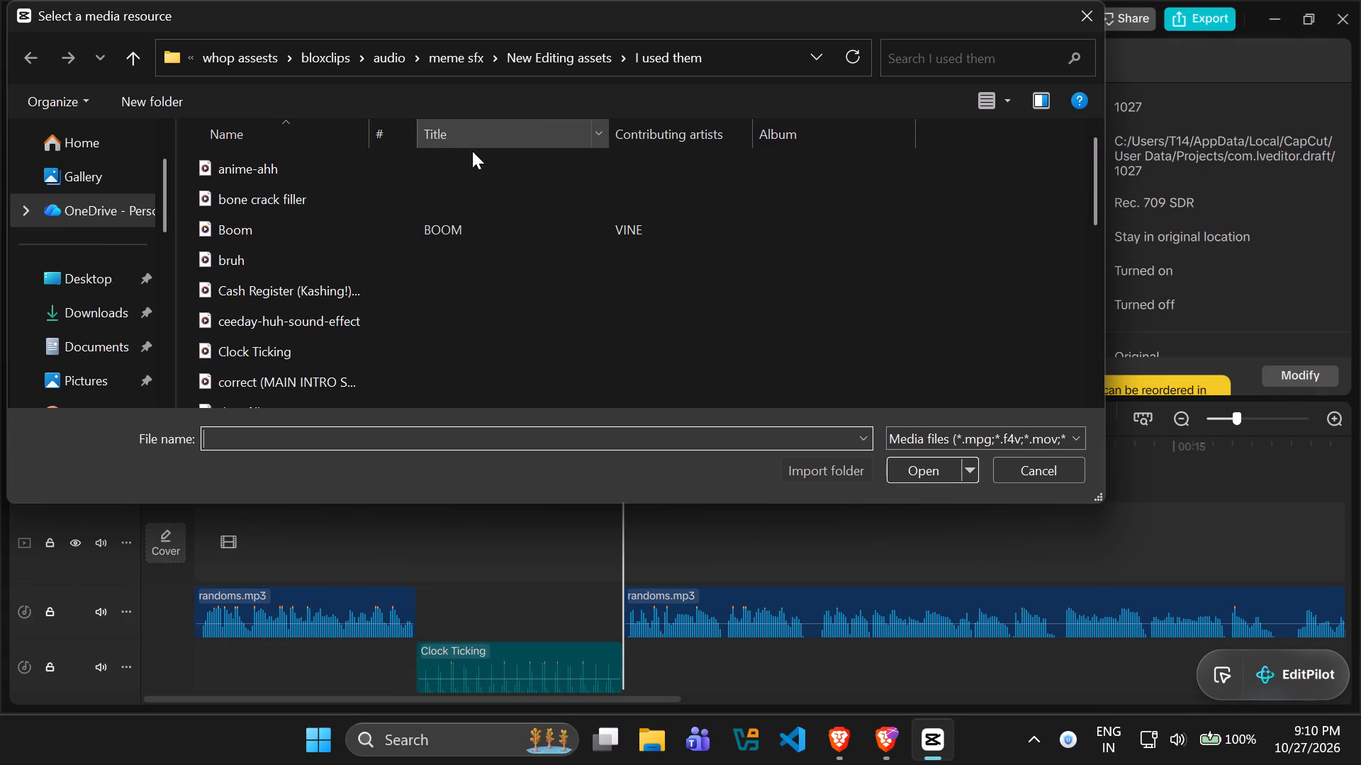
pyautogui.click(924, 54)
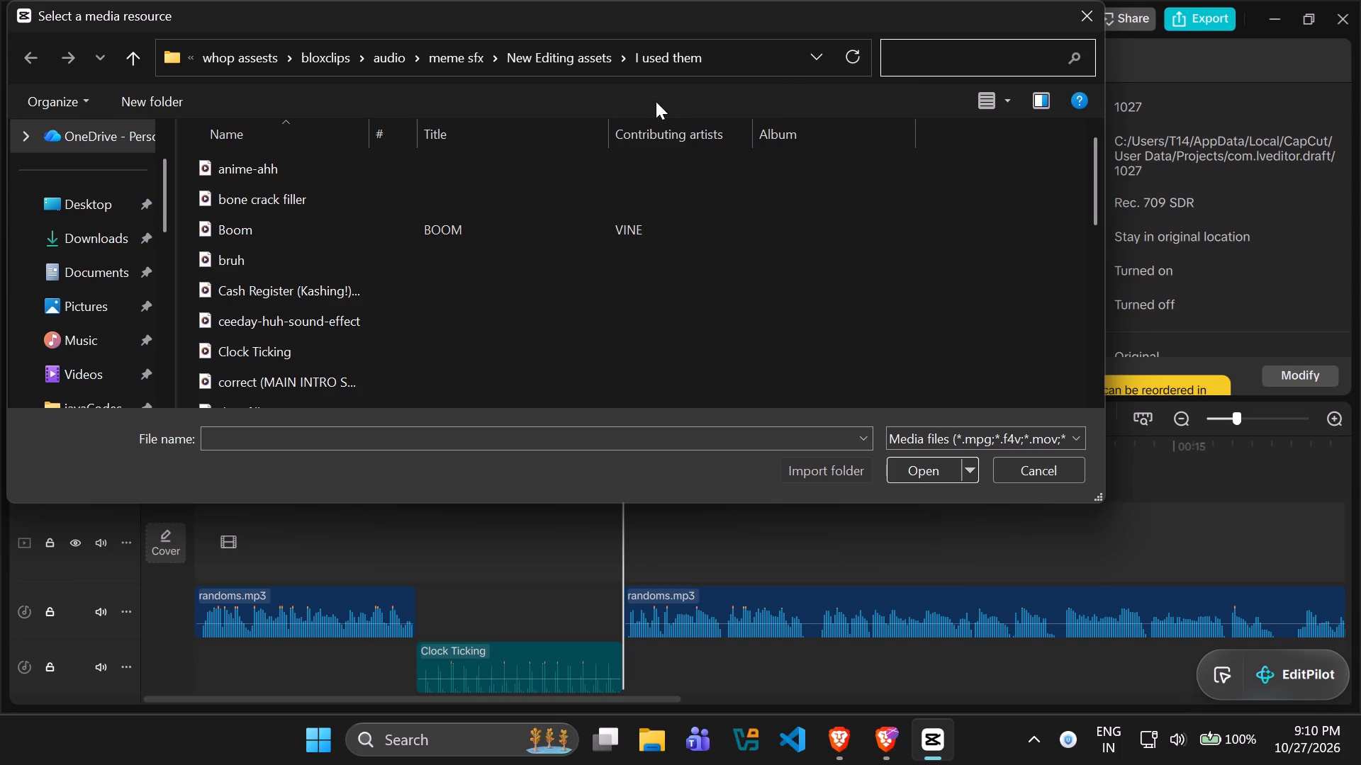
pyautogui.write('ding')
pyautogui.press('Return')
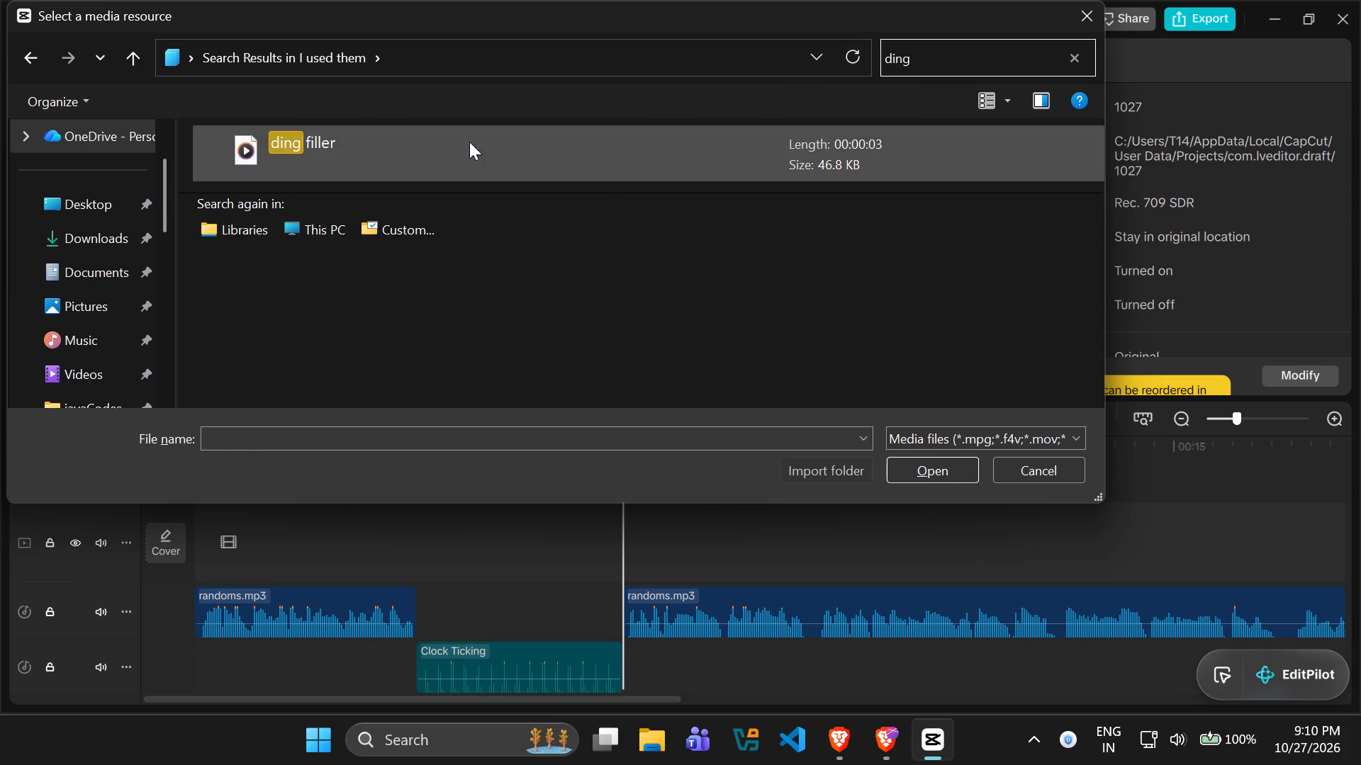
pyautogui.click(469, 142)
pyautogui.click(933, 475)
# Place ding filler.mp3 on a new audio track below Clock Ticking, starting at about 6 seconds.
pyautogui.moveTo(220, 278); pyautogui.dragTo(592, 676)
pyautogui.scroll(-6, 447, 572)
pyautogui.scroll(-6, 552, 594)
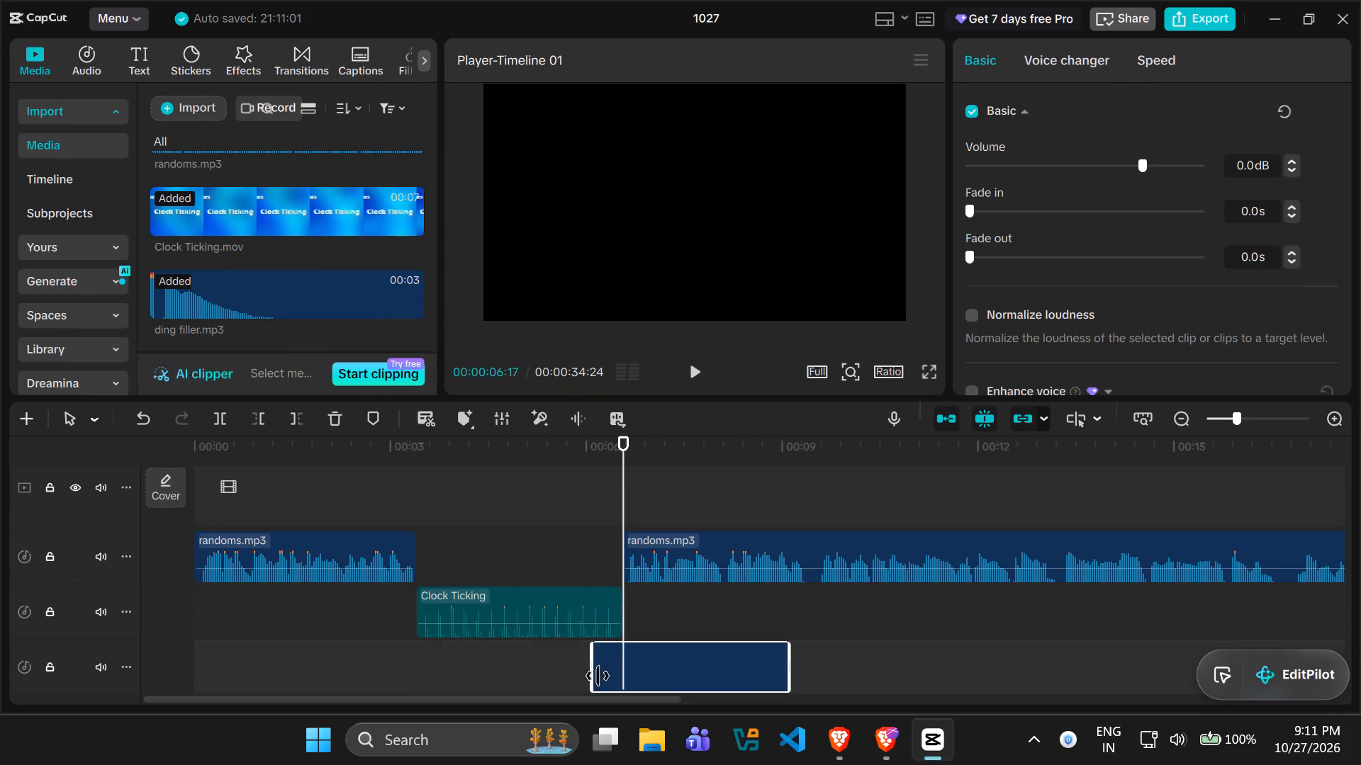
# Play from about 5 seconds to past 7 seconds to check the ding against the ticking and voiceover.
pyautogui.moveTo(622, 475); pyautogui.dragTo(531, 473)
pyautogui.press('space')
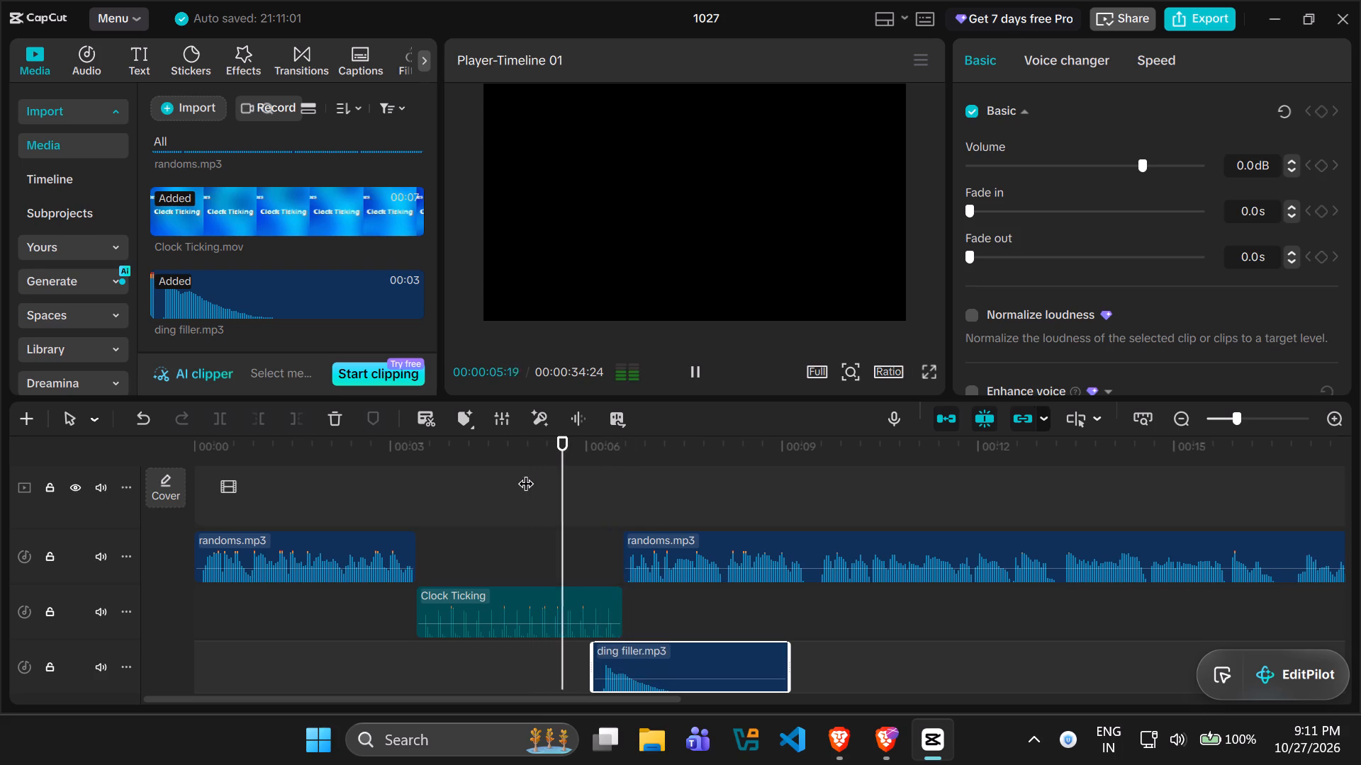
pyautogui.press('space')
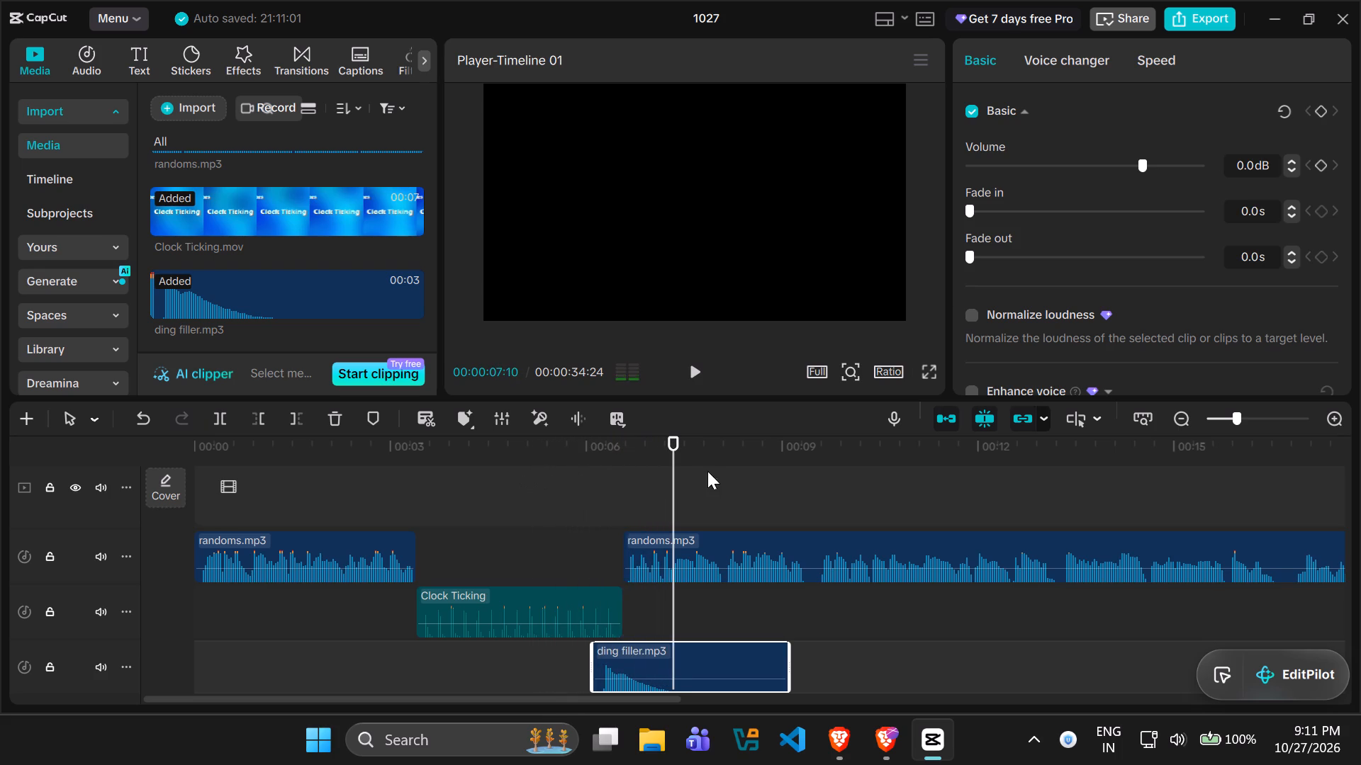
# Search the I used them folder for correct, import correct (MAIN INTRO SOUND), and place it at the start of the Clock Ticking track.
pyautogui.moveTo(673, 462); pyautogui.dragTo(436, 460)
pyautogui.click(175, 101)
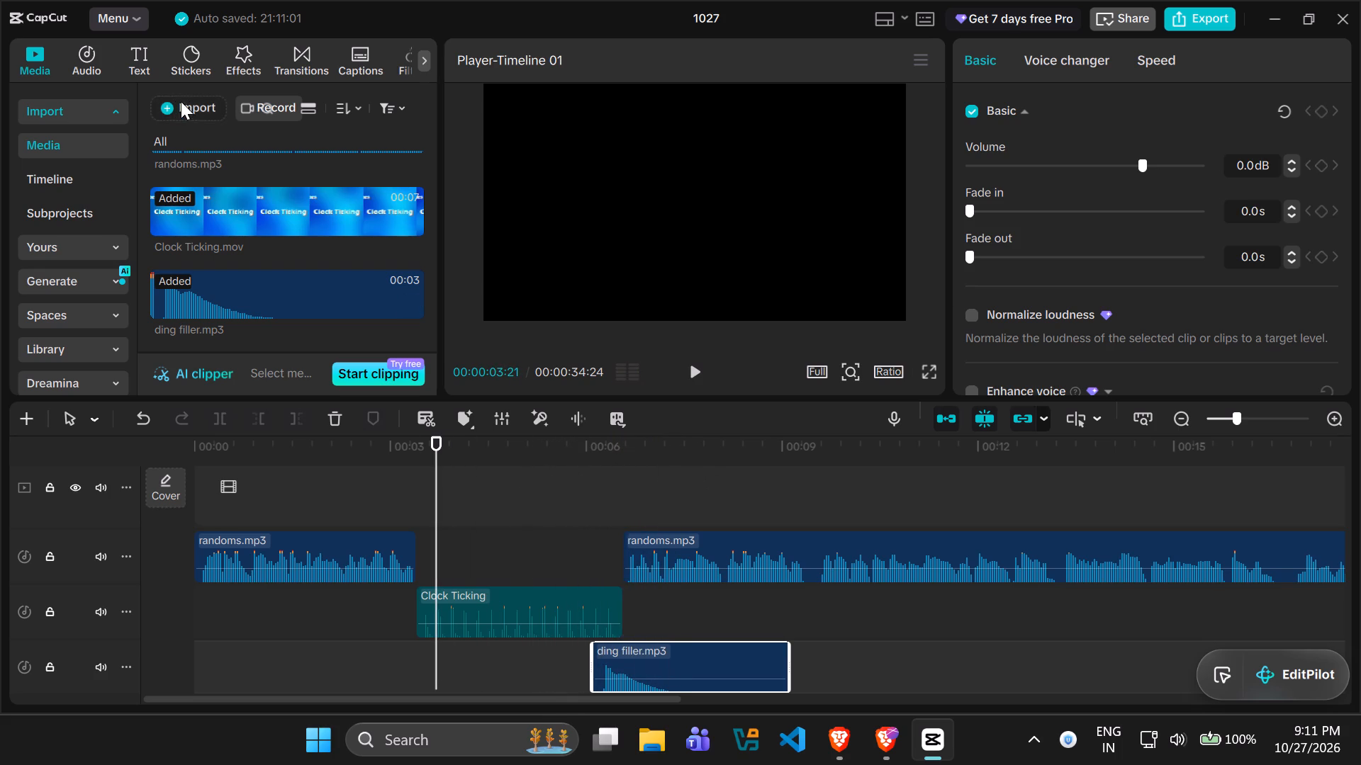
pyautogui.click(235, 145)
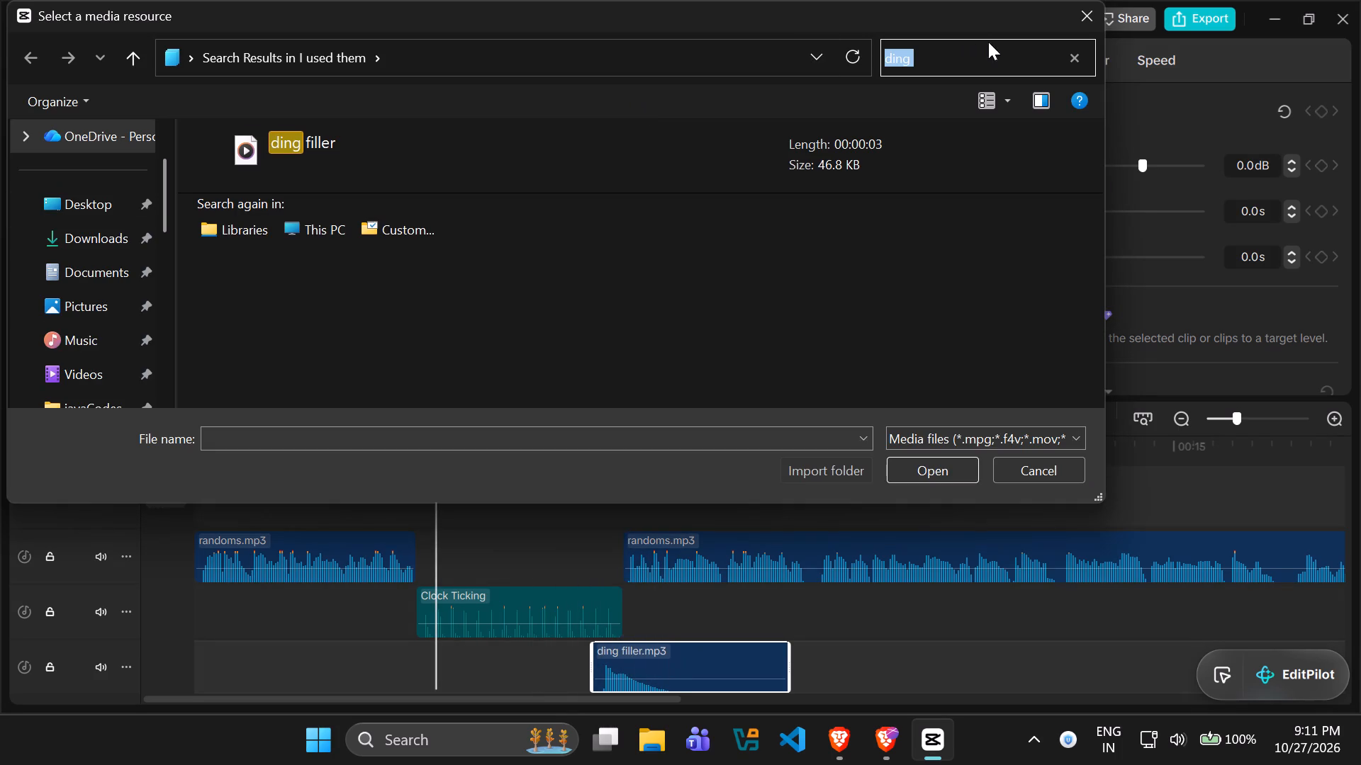
pyautogui.moveTo(1058, 60); pyautogui.dragTo(1065, 60)
pyautogui.click(1070, 60)
pyautogui.write('core')
pyautogui.press('BackSpace')
pyautogui.write('rect')
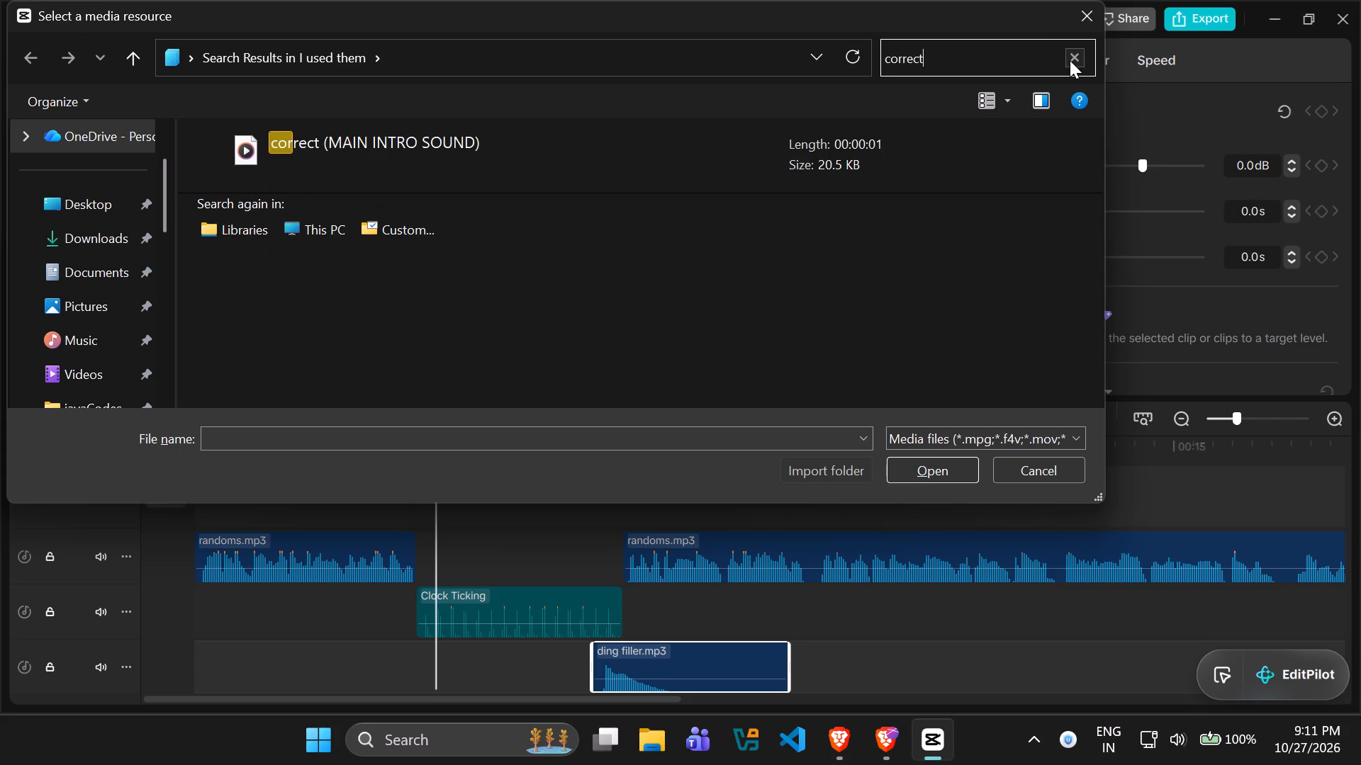
pyautogui.click(680, 125)
pyautogui.click(951, 472)
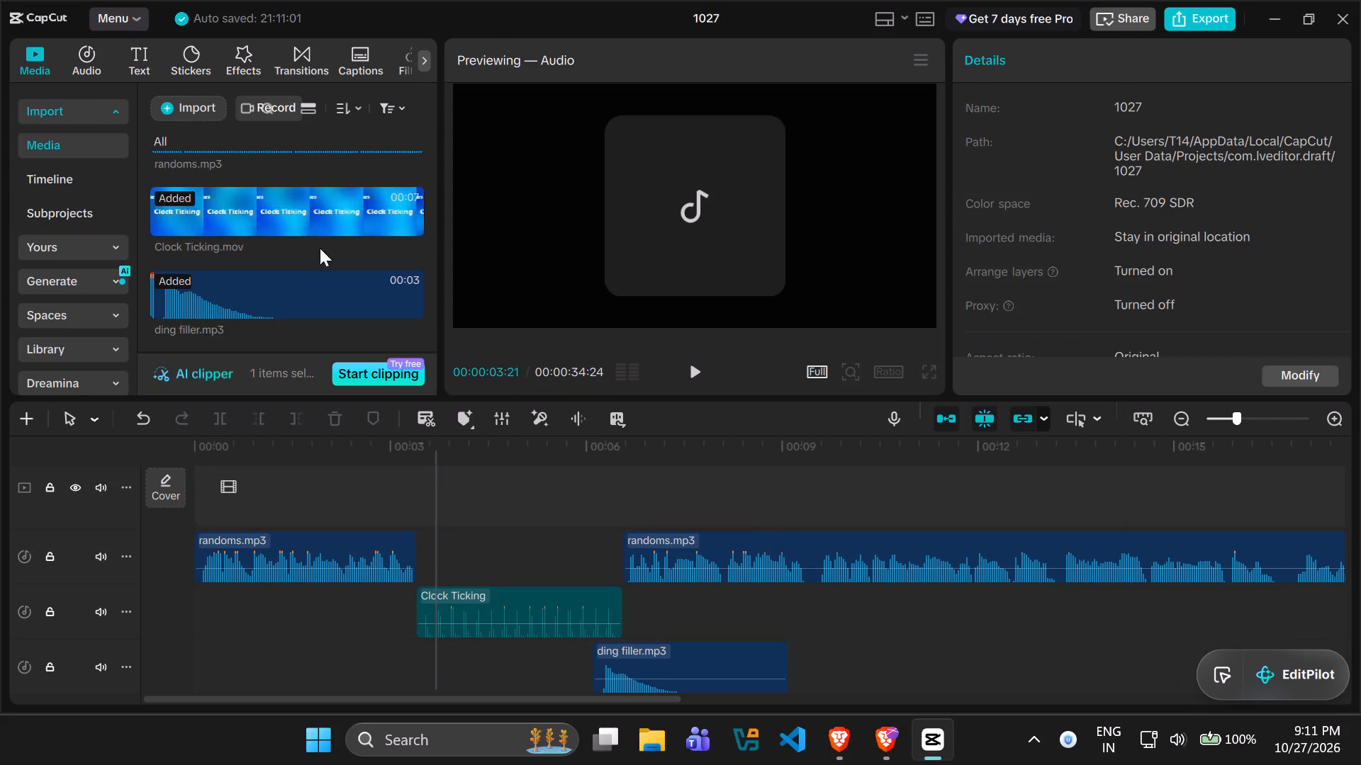
pyautogui.moveTo(218, 276); pyautogui.dragTo(198, 617)
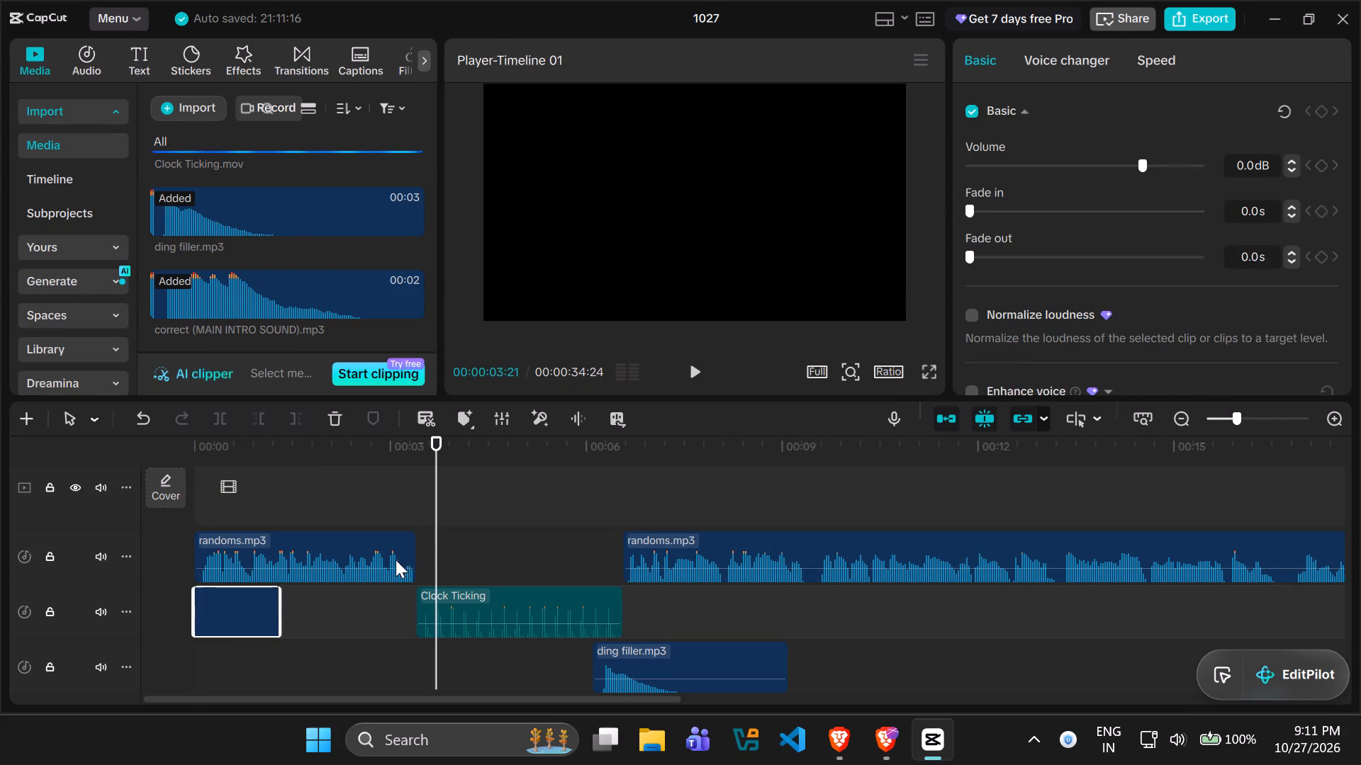
# Play the timeline from the start to past 3 seconds to check the intro sound under the voiceover.
pyautogui.moveTo(436, 511); pyautogui.dragTo(13, 509)
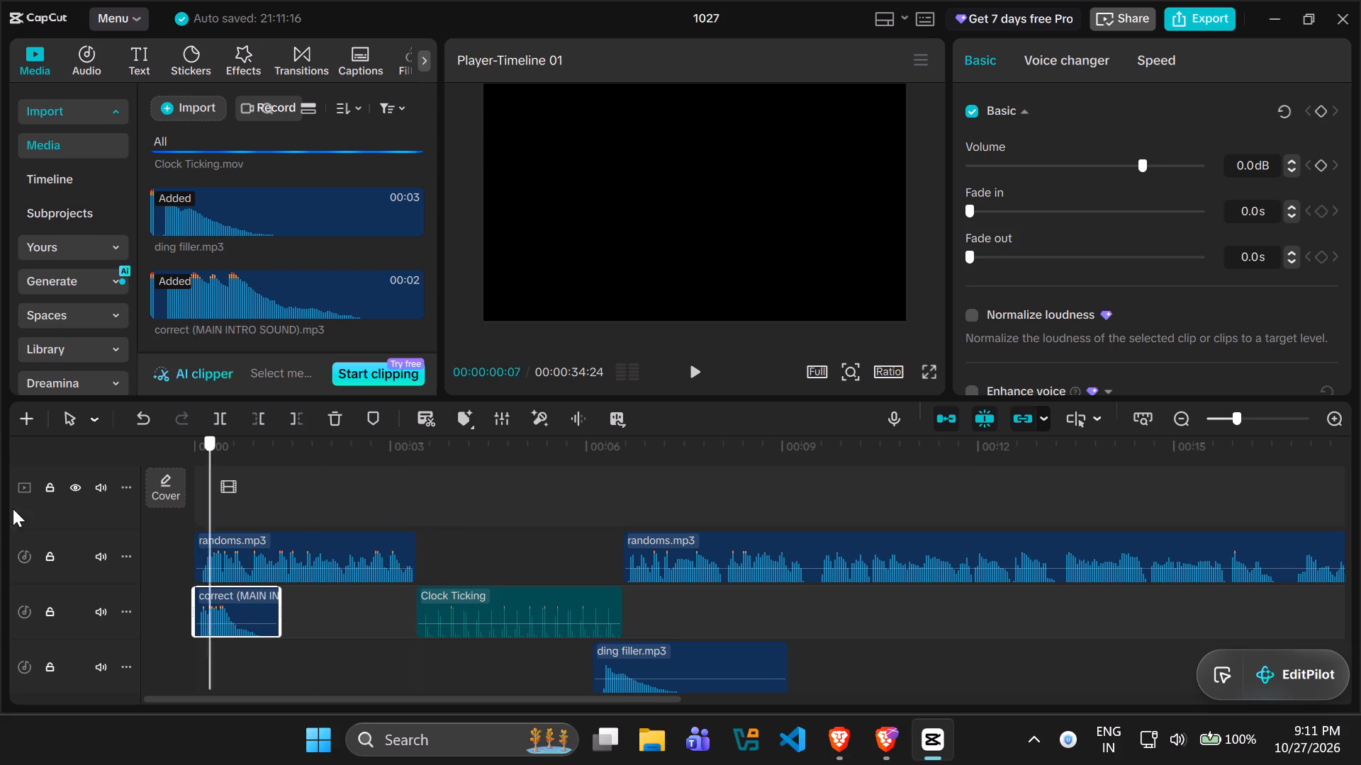
pyautogui.moveTo(13, 509); pyautogui.dragTo(0, 509)
pyautogui.press('space')
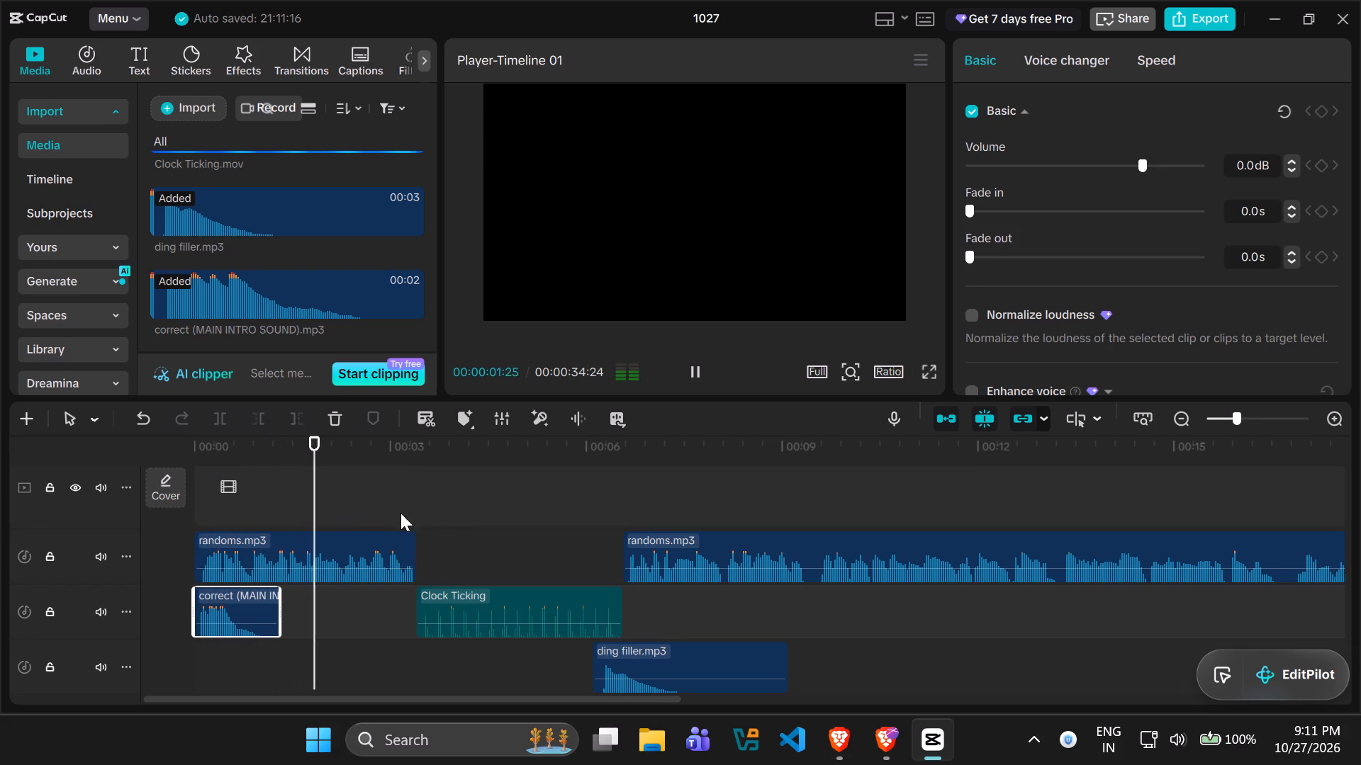
pyautogui.press('space')
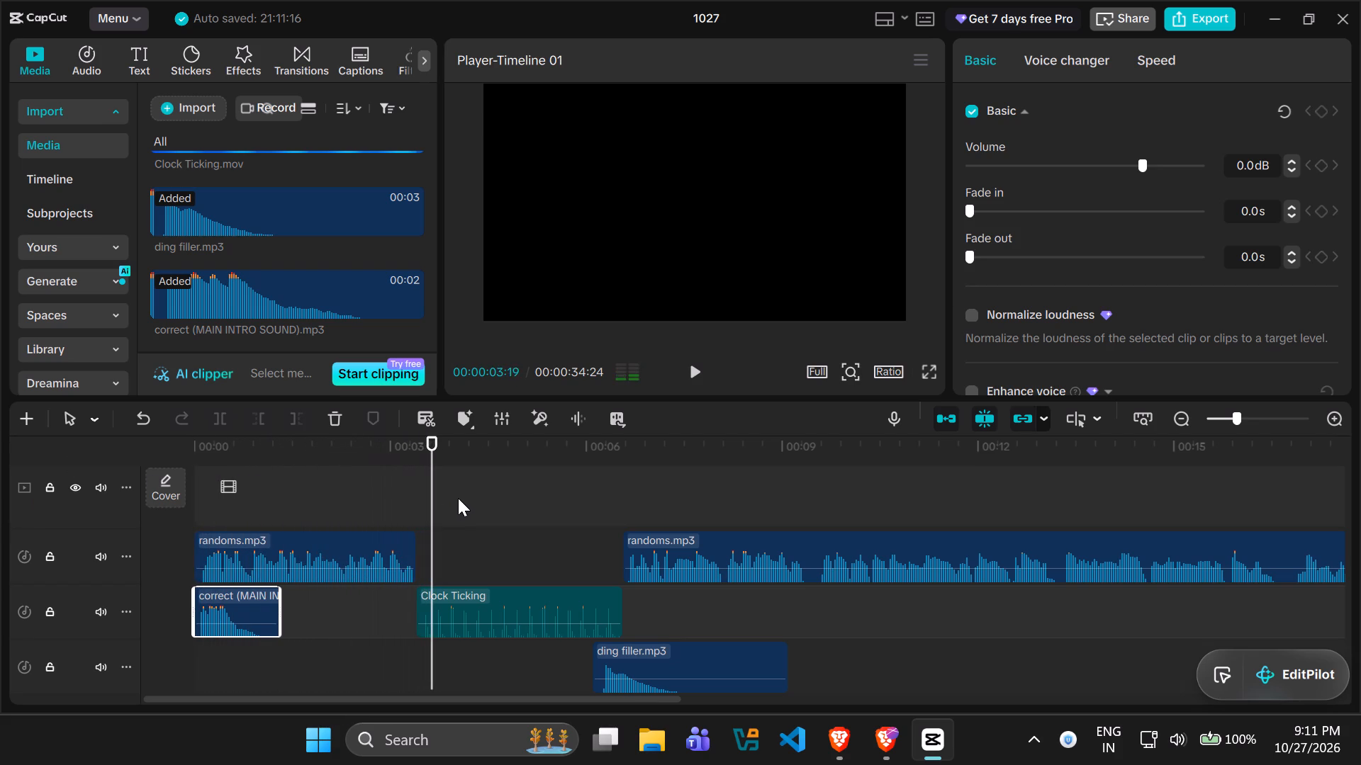
# Search the I used them folder for anime, import anime-ahh, and place it on the ding filler track at about 2 seconds.
pyautogui.moveTo(435, 494); pyautogui.dragTo(357, 493)
pyautogui.click(189, 101)
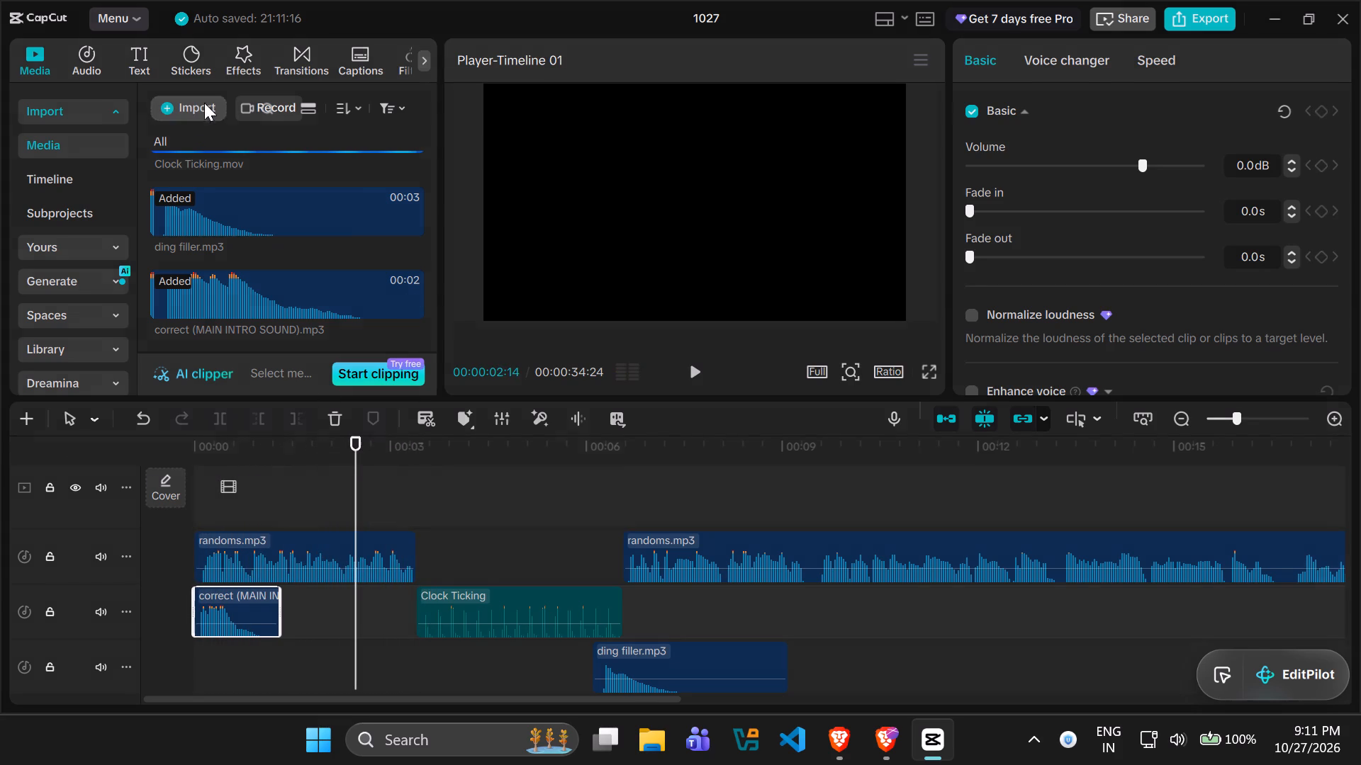
pyautogui.click(257, 146)
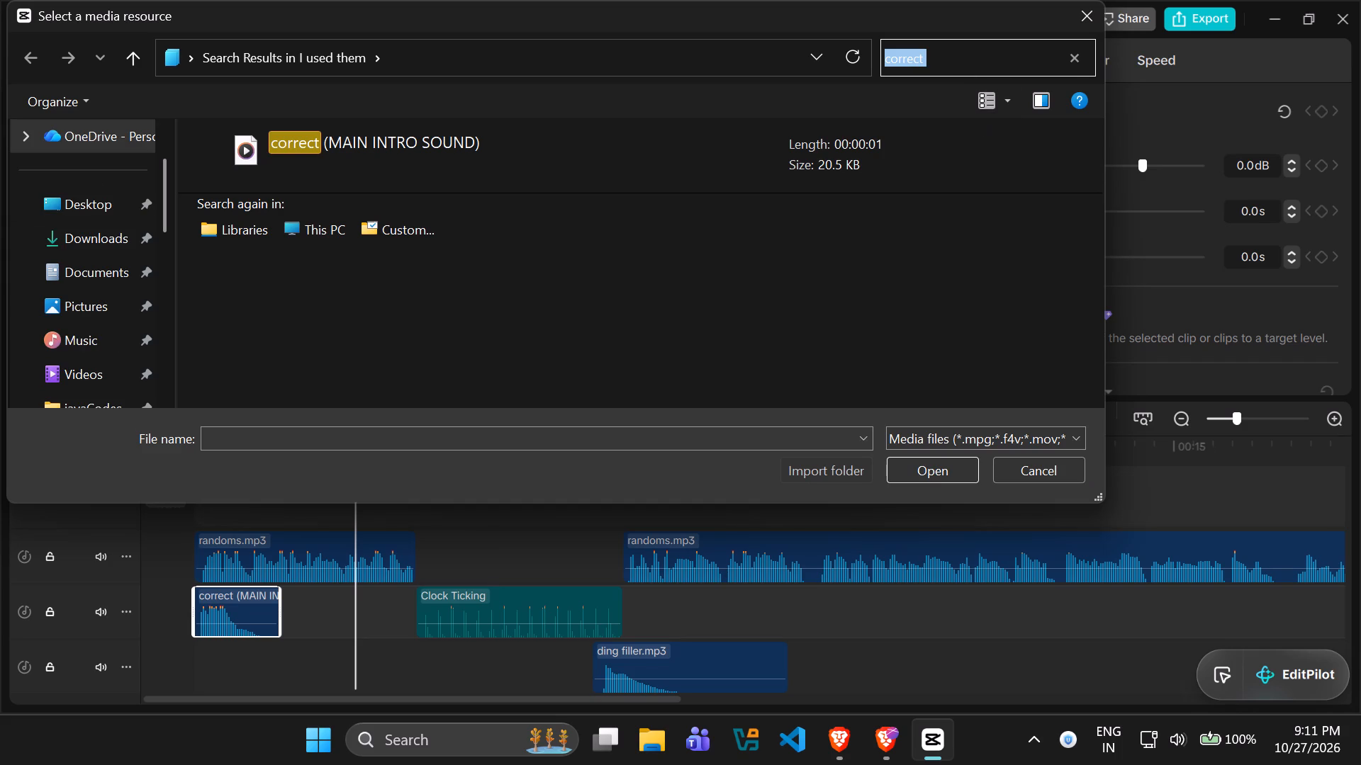
pyautogui.click(1067, 62)
pyautogui.click(948, 58)
pyautogui.write('anime')
pyautogui.click(666, 132)
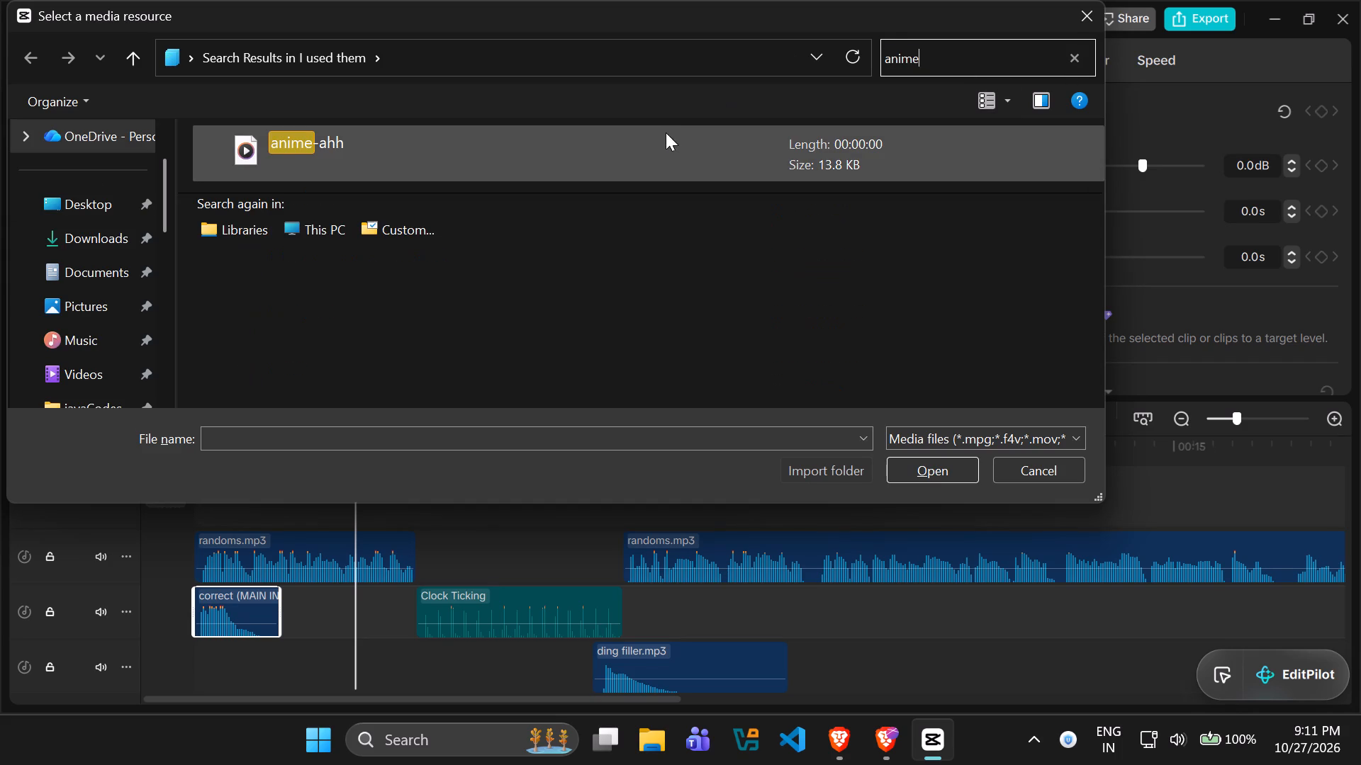
pyautogui.click(935, 463)
pyautogui.moveTo(206, 295); pyautogui.dragTo(289, 399)
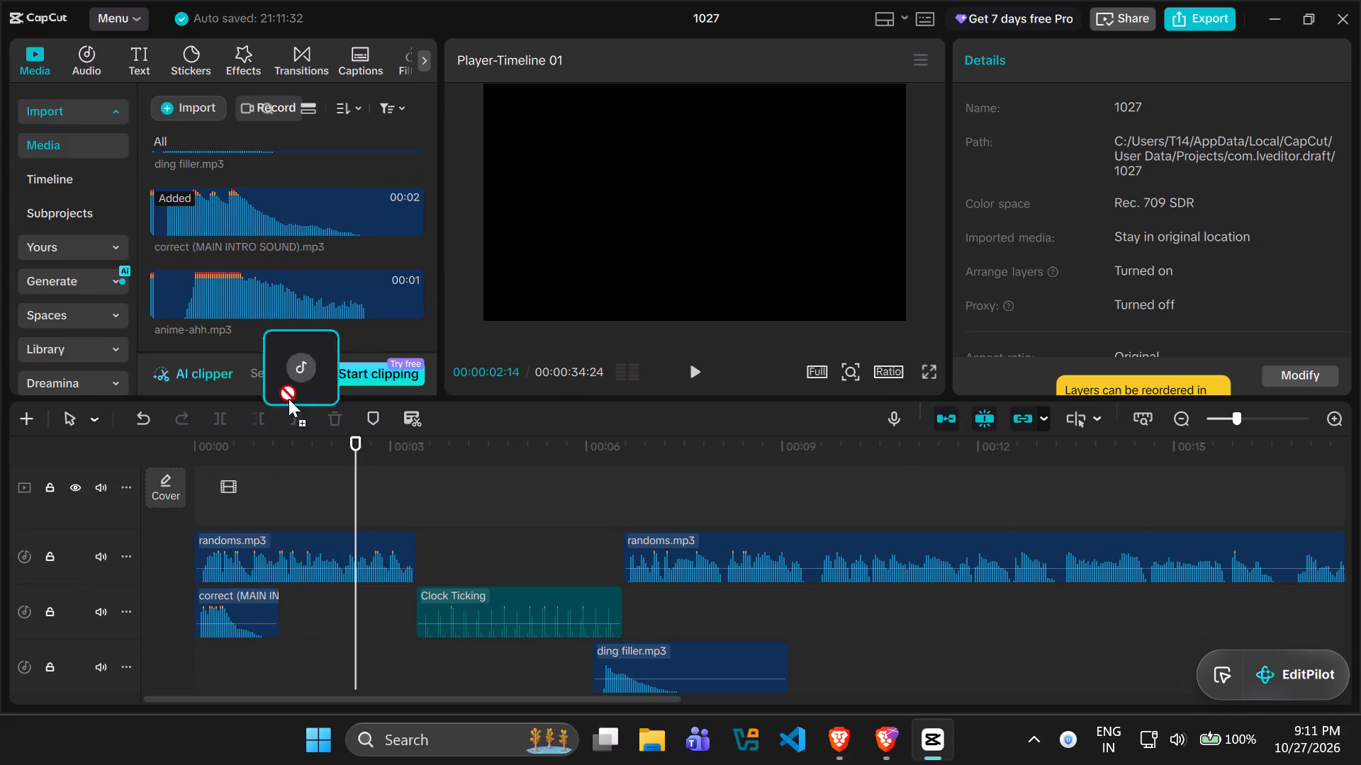
pyautogui.moveTo(289, 399); pyautogui.dragTo(314, 667)
# Play the timeline from the start to past 8 seconds to check the anime-ahh sound and the following voiceover.
pyautogui.moveTo(356, 615); pyautogui.dragTo(99, 608)
pyautogui.press('space')
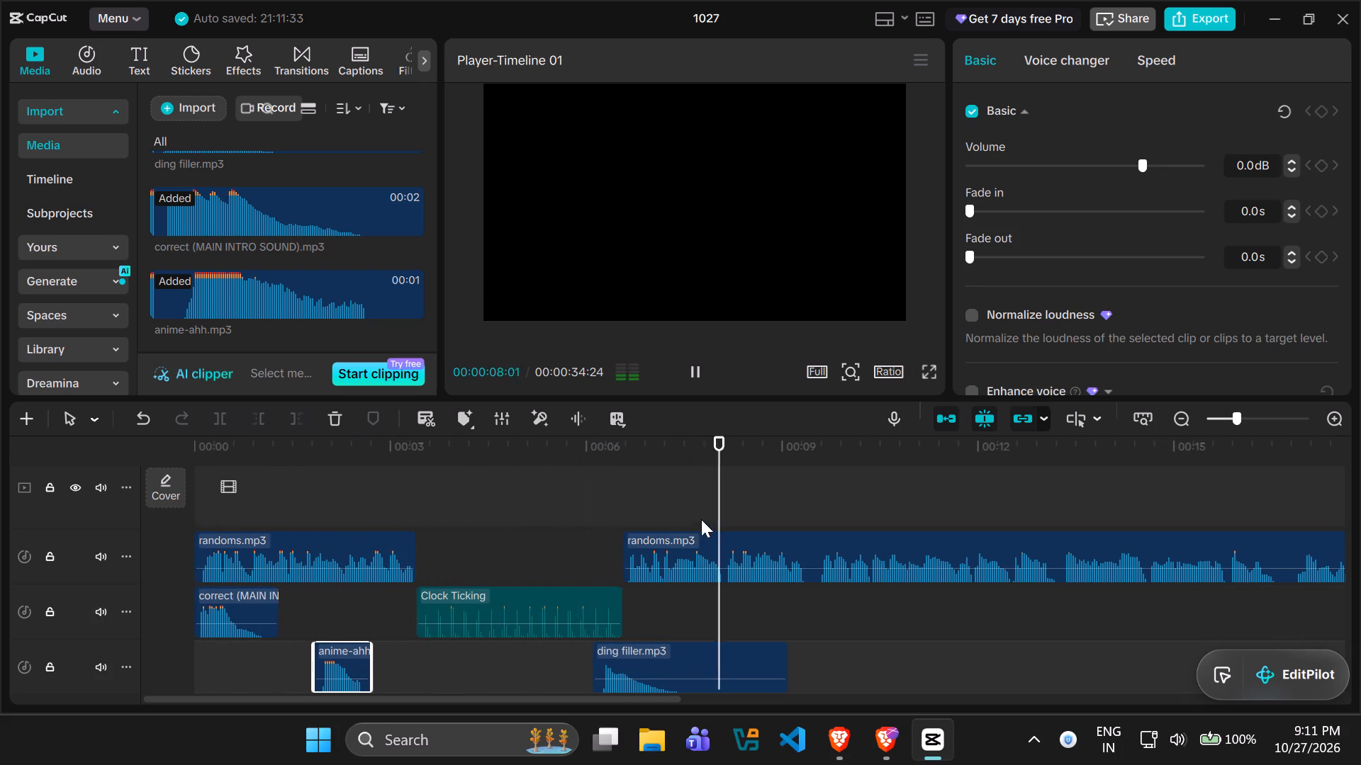
pyautogui.click(761, 482)
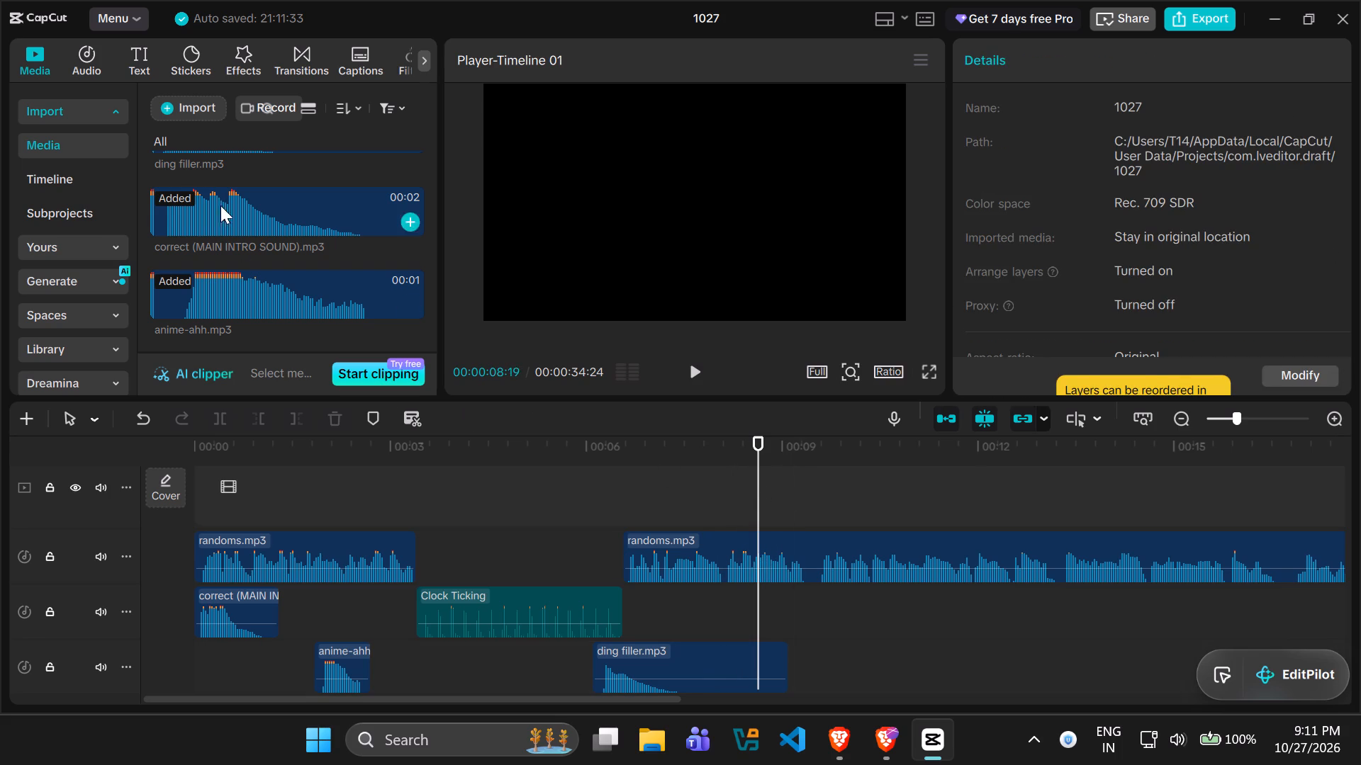
# Search the I used them folder for a wow sound, then clear the search.
pyautogui.click(207, 118)
pyautogui.click(240, 142)
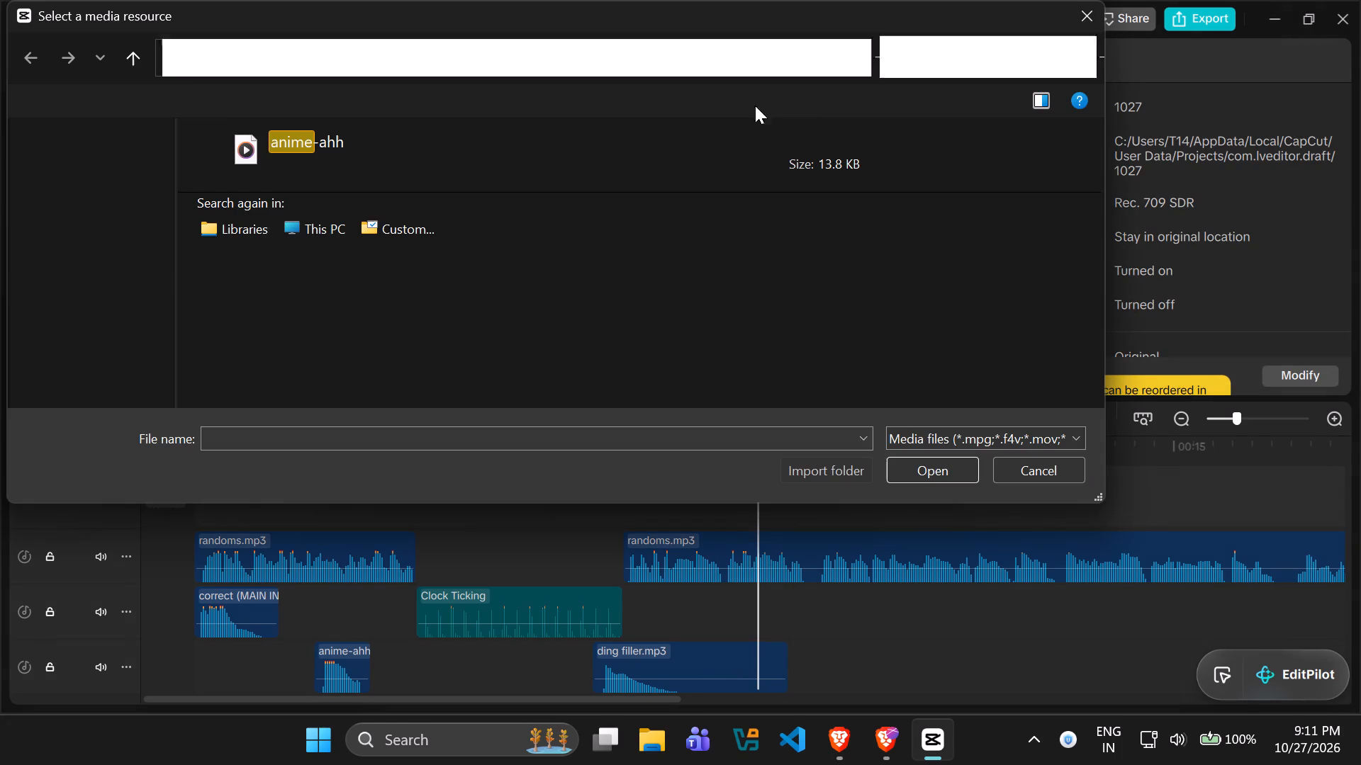
pyautogui.press('BackSpace')
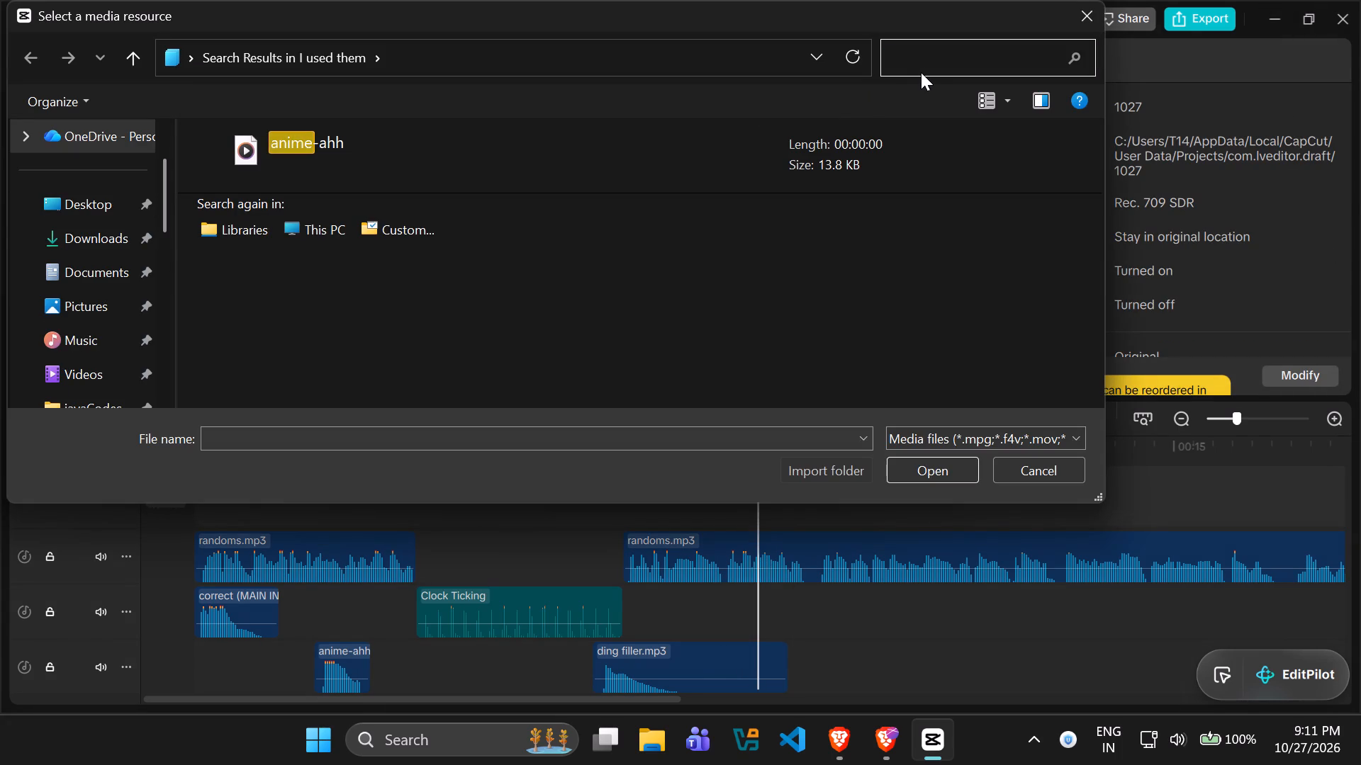
pyautogui.write('wow')
pyautogui.press('Return')
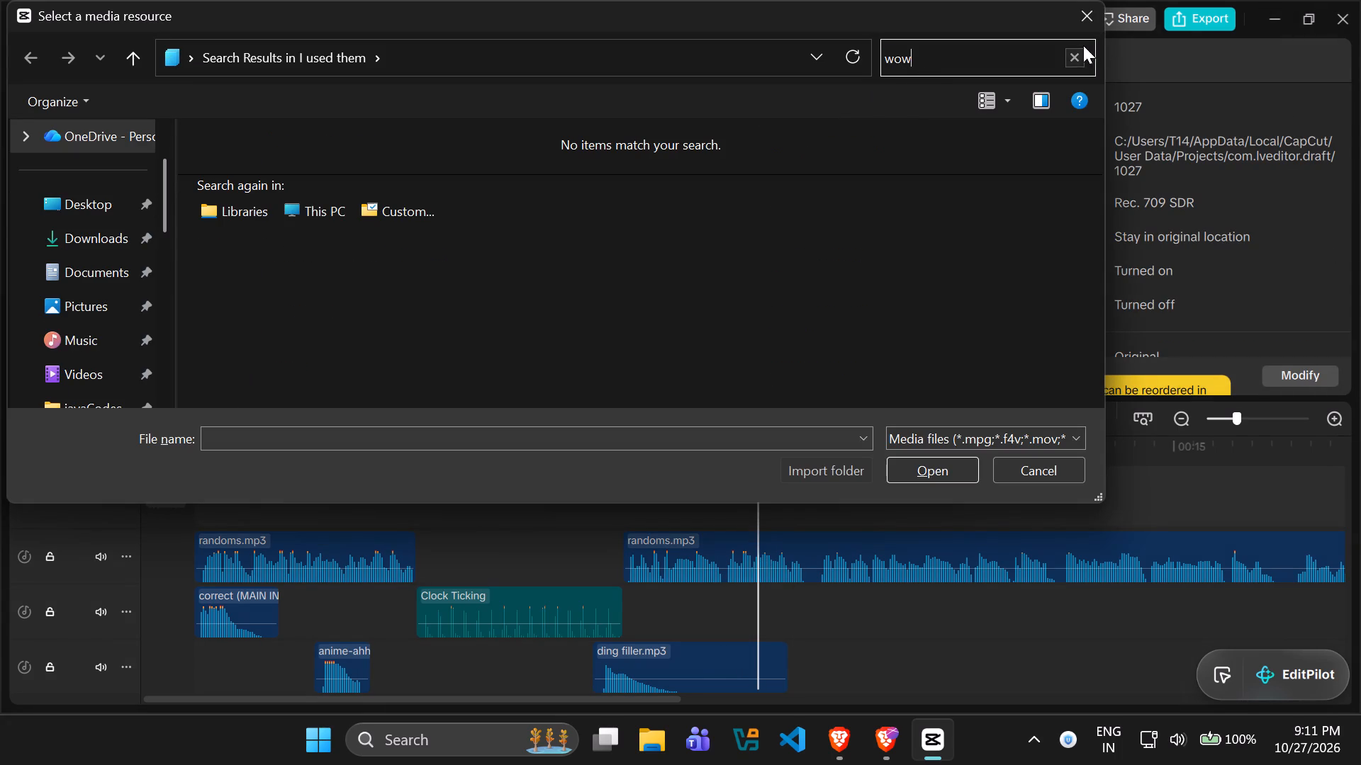
pyautogui.click(1063, 50)
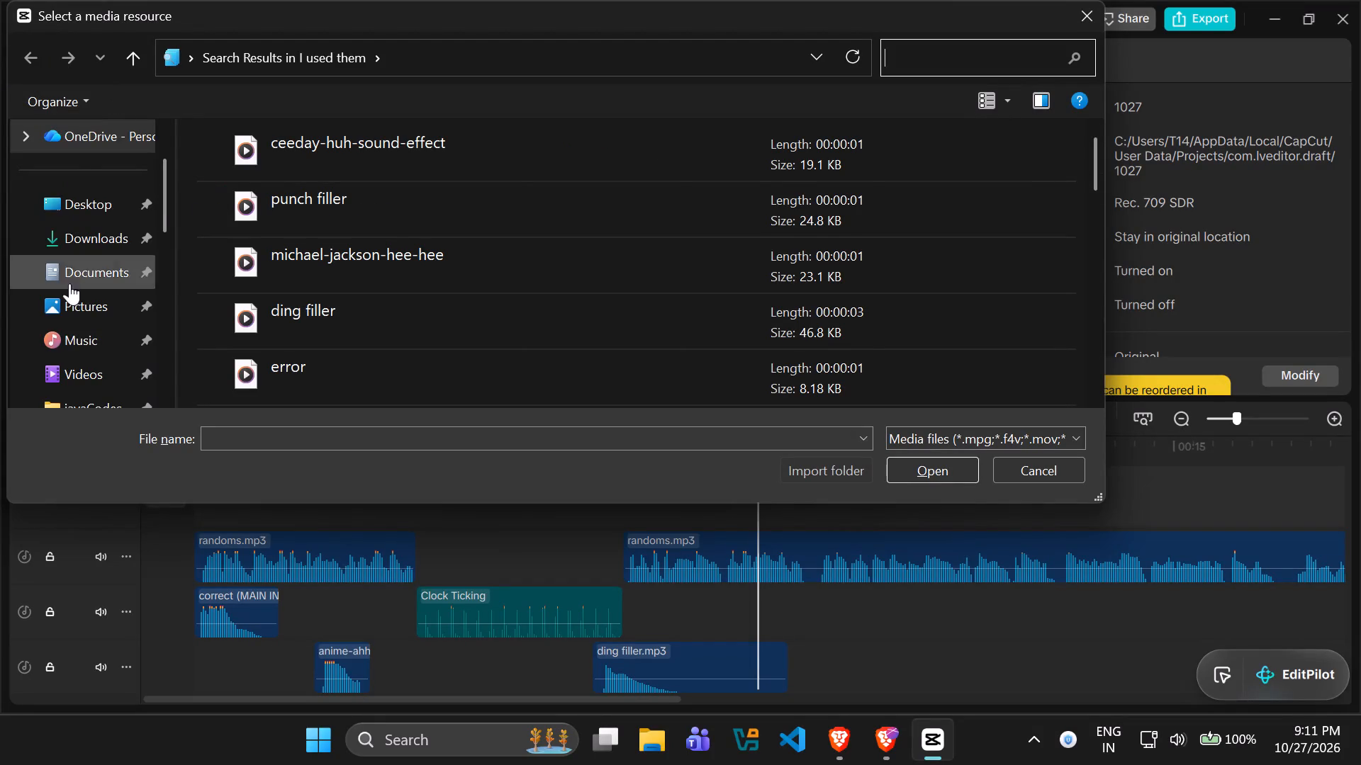
# Go to the New Editing assets folder, search for wow and import the anime wow sound.
pyautogui.scroll(-4, 69, 325)
pyautogui.scroll(-1, 74, 176)
pyautogui.click(74, 176)
pyautogui.scroll(1, 120, 205)
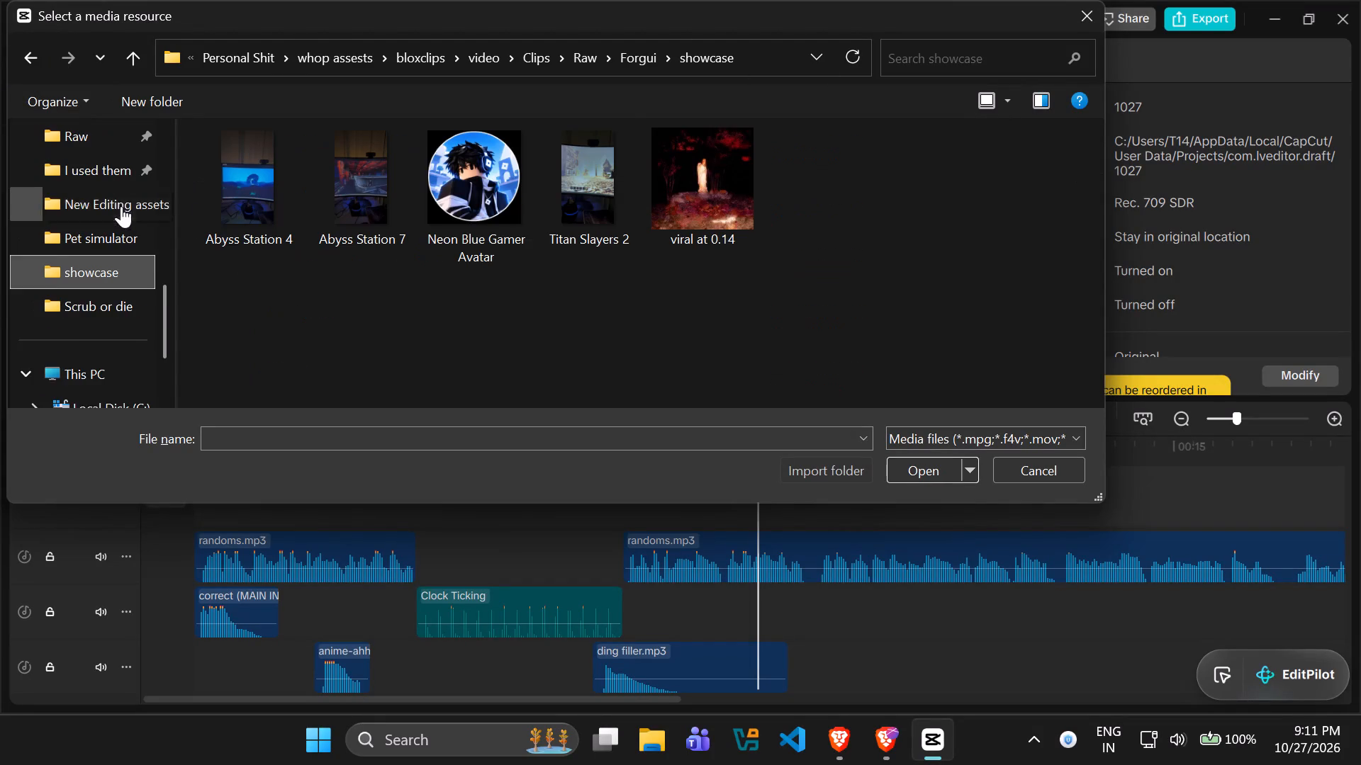
pyautogui.scroll(1, 121, 206)
pyautogui.click(88, 272)
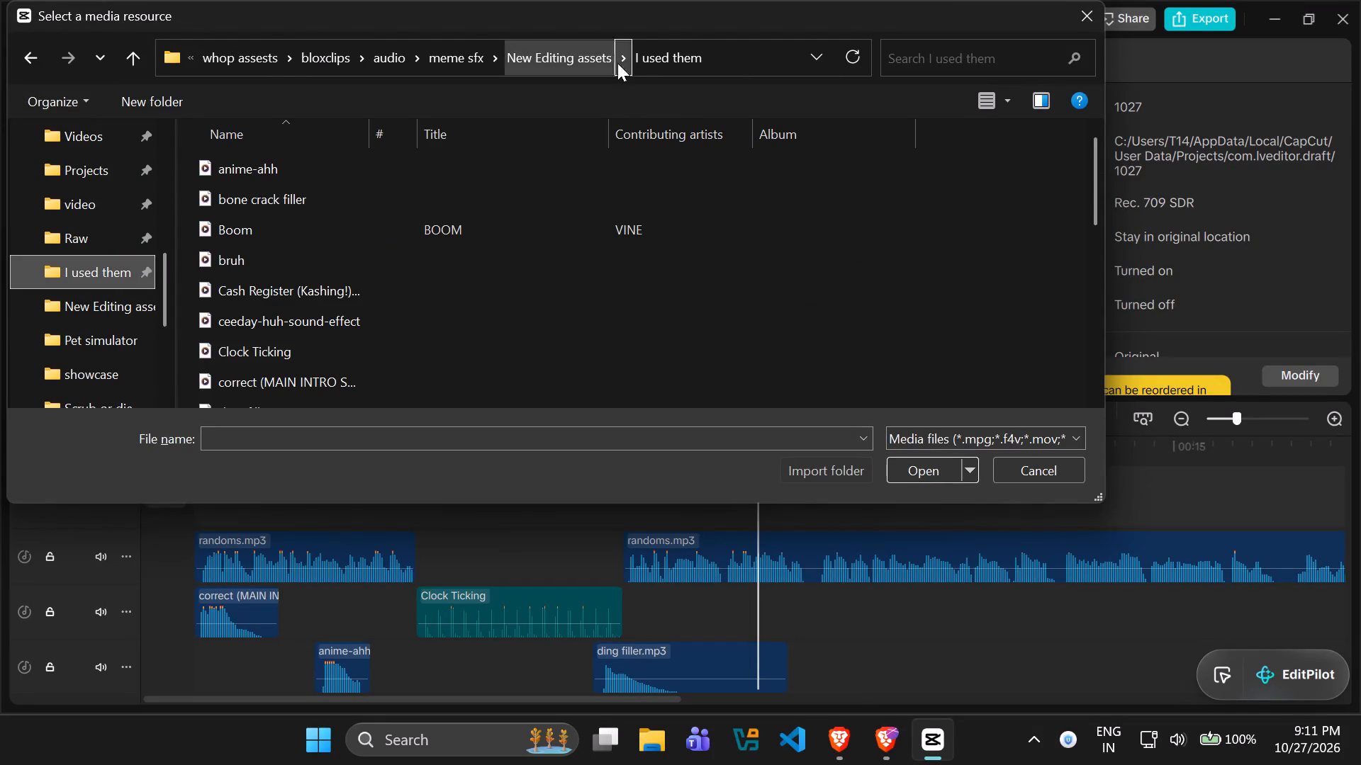
pyautogui.click(598, 60)
pyautogui.click(922, 63)
pyautogui.write('wow')
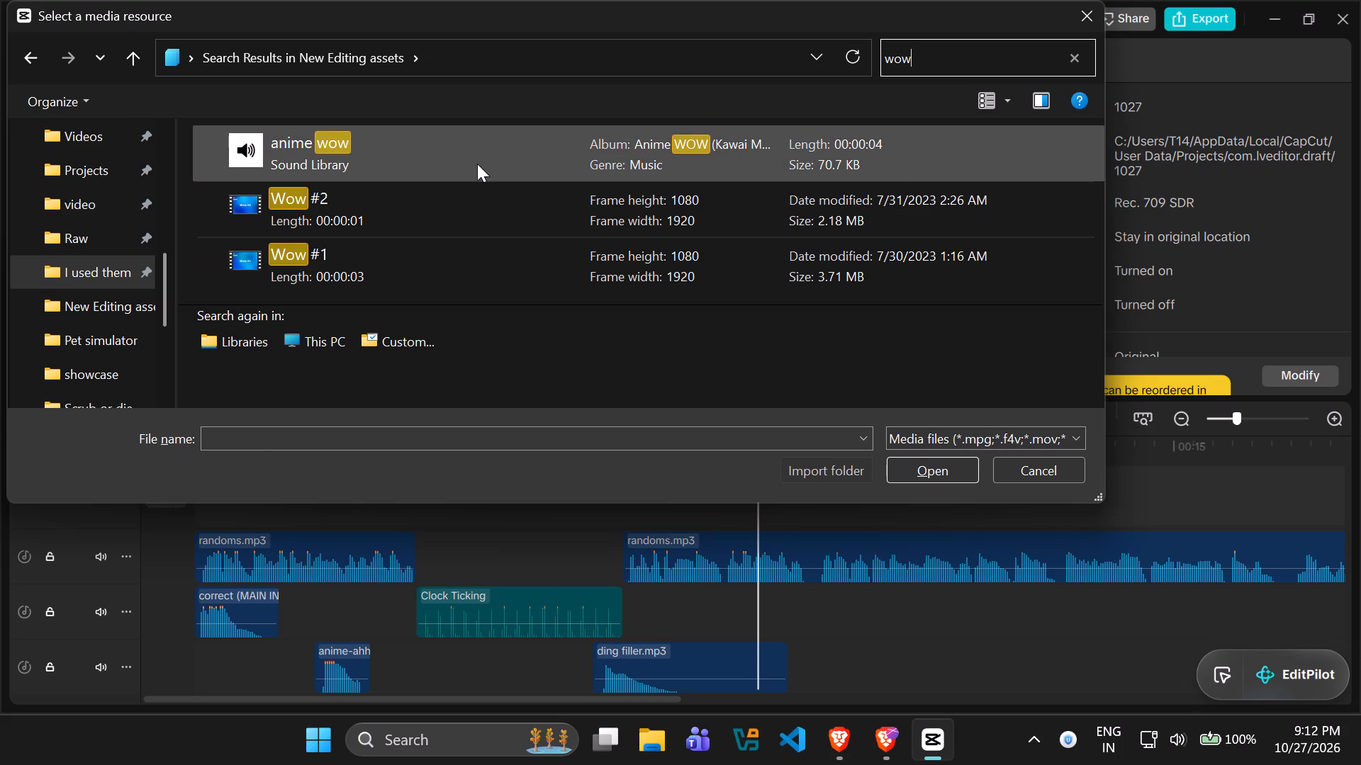
pyautogui.click(477, 164)
pyautogui.click(926, 470)
# Place anime wow.mp3 on the Clock Ticking track at about 7.5 seconds, under the second voiceover piece.
pyautogui.scroll(-4, 273, 274)
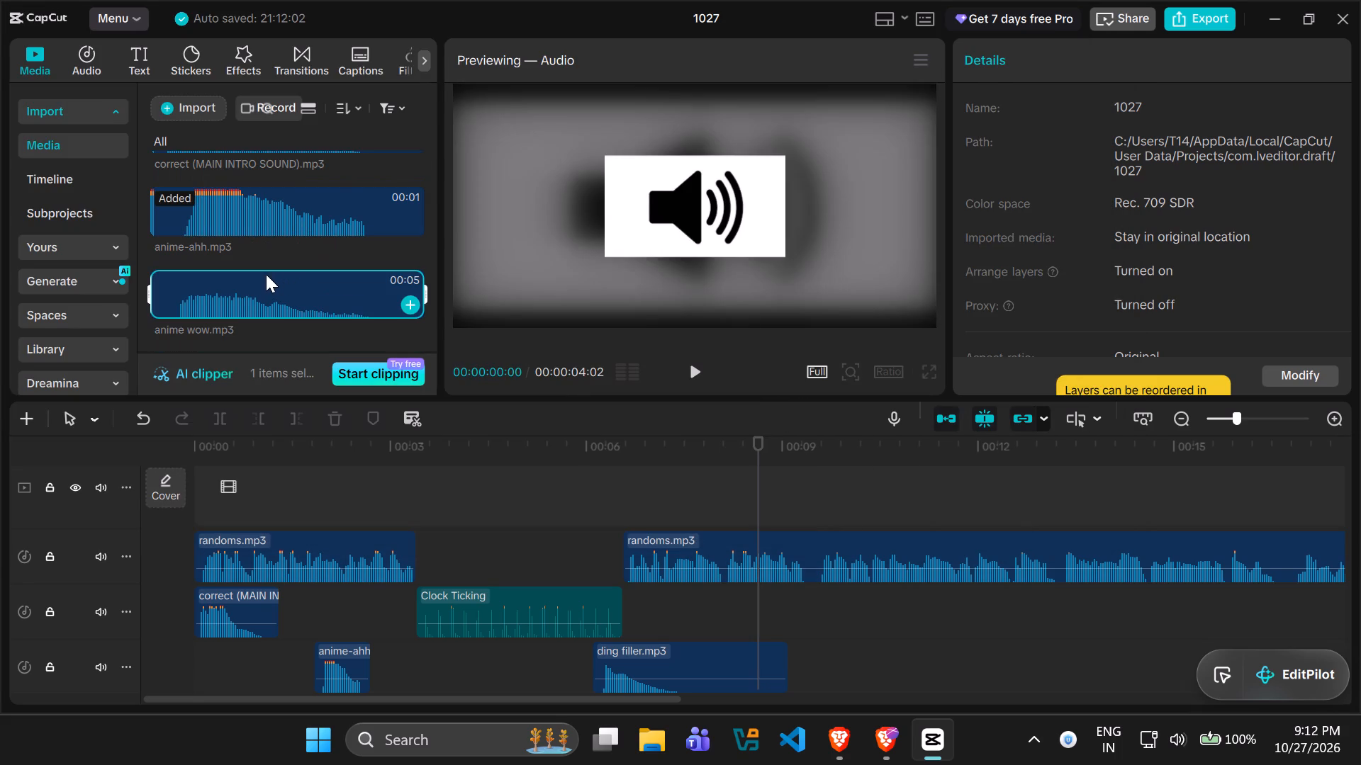
pyautogui.moveTo(203, 285); pyautogui.dragTo(687, 571)
pyautogui.scroll(-6, 722, 612)
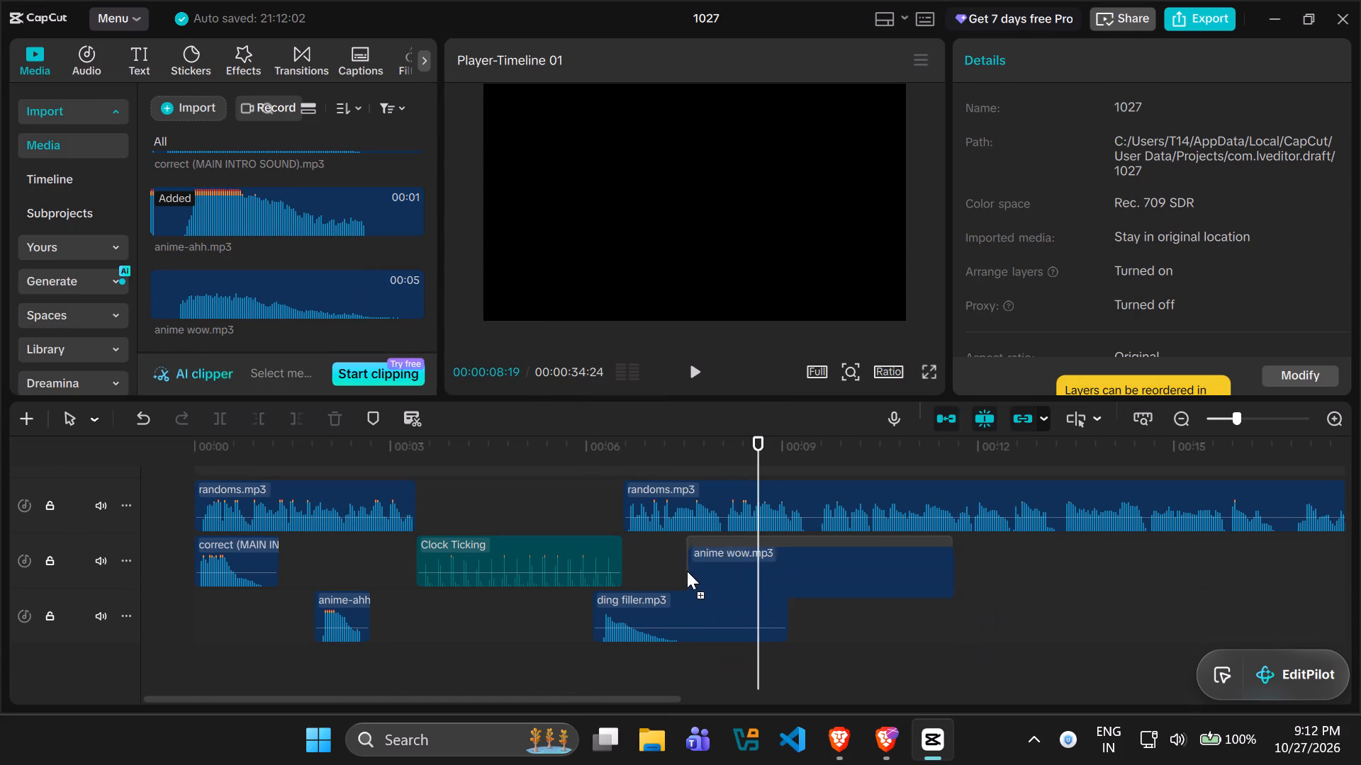
pyautogui.moveTo(687, 571); pyautogui.dragTo(687, 567)
# Play the timeline from about 2 seconds to past 11 seconds to check the anime wow sound against the voiceover.
pyautogui.moveTo(758, 450); pyautogui.dragTo(340, 460)
pyautogui.press('space')
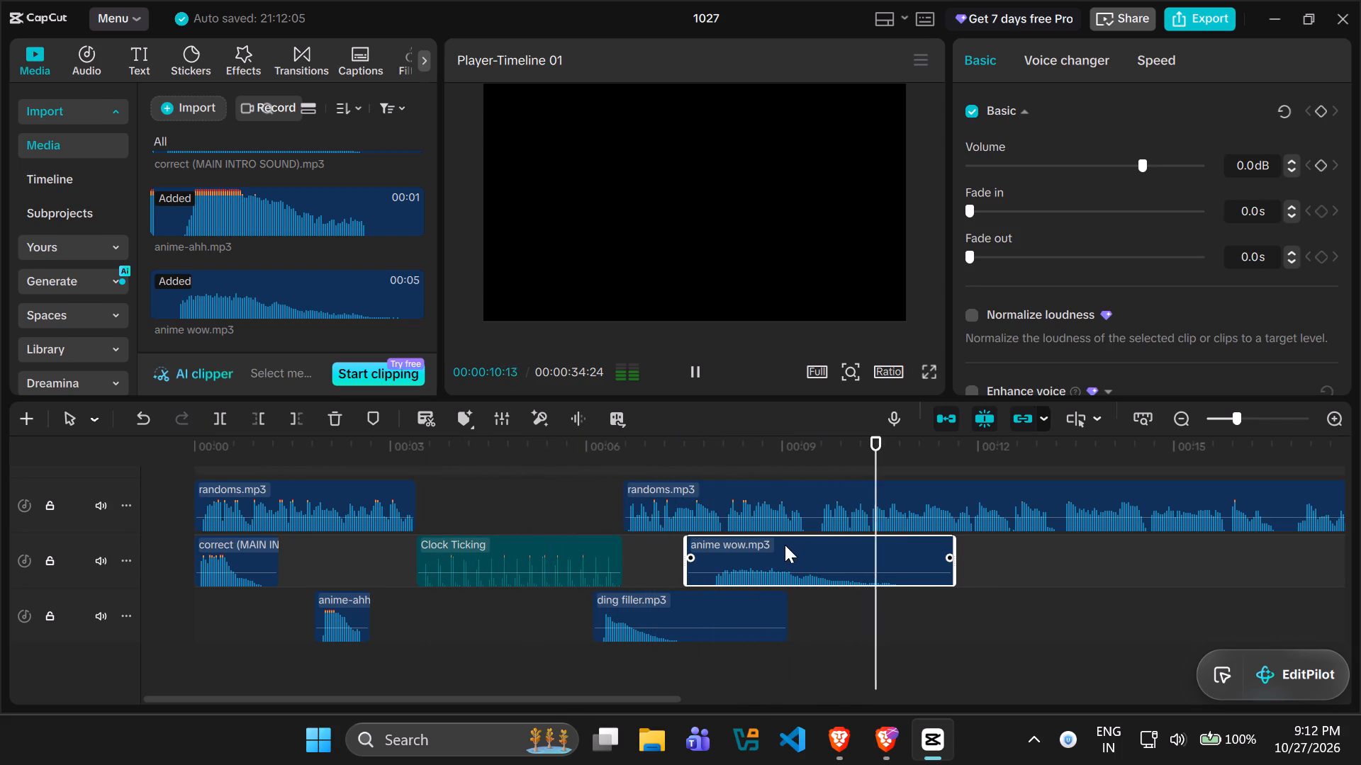
pyautogui.press('space')
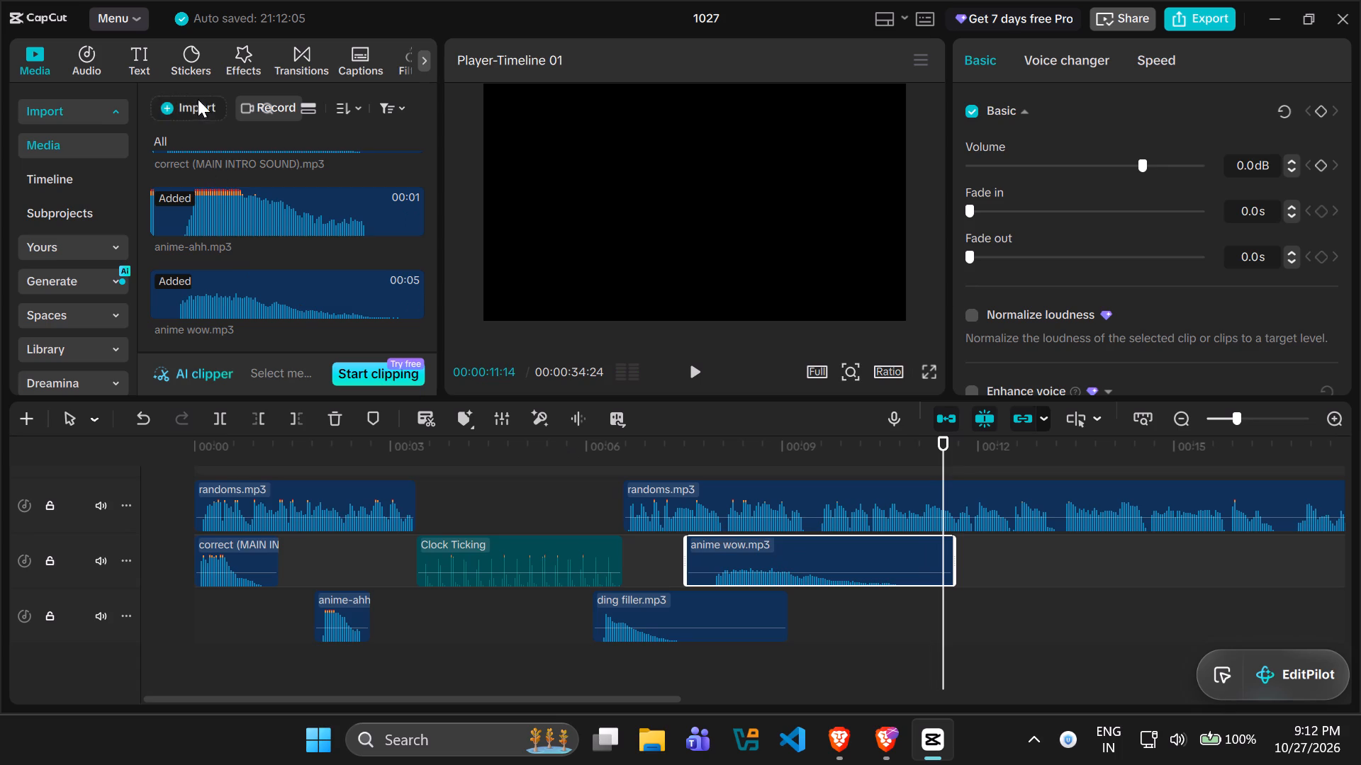
# Clear the wow search, browse the New Editing assets sounds and import tf_nemesis.
pyautogui.click(198, 99)
pyautogui.click(220, 157)
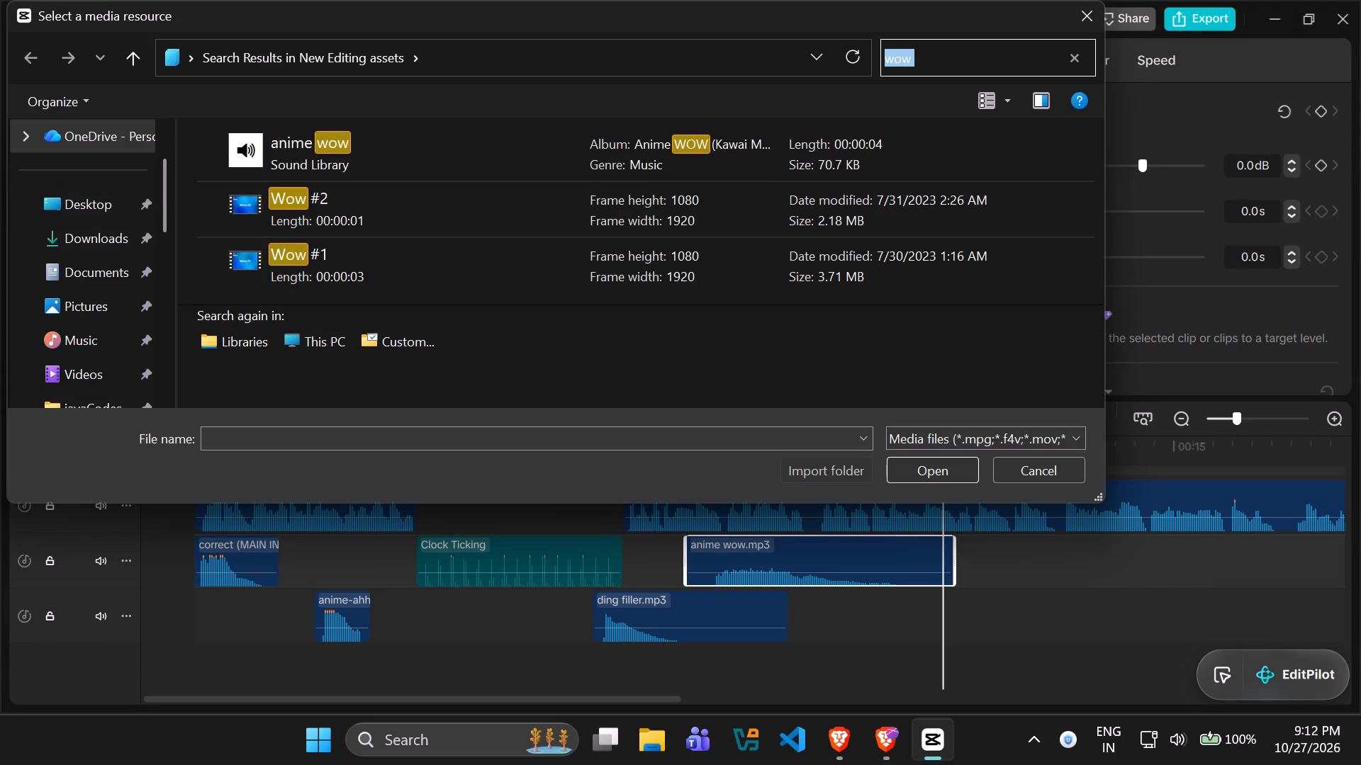
pyautogui.click(1066, 59)
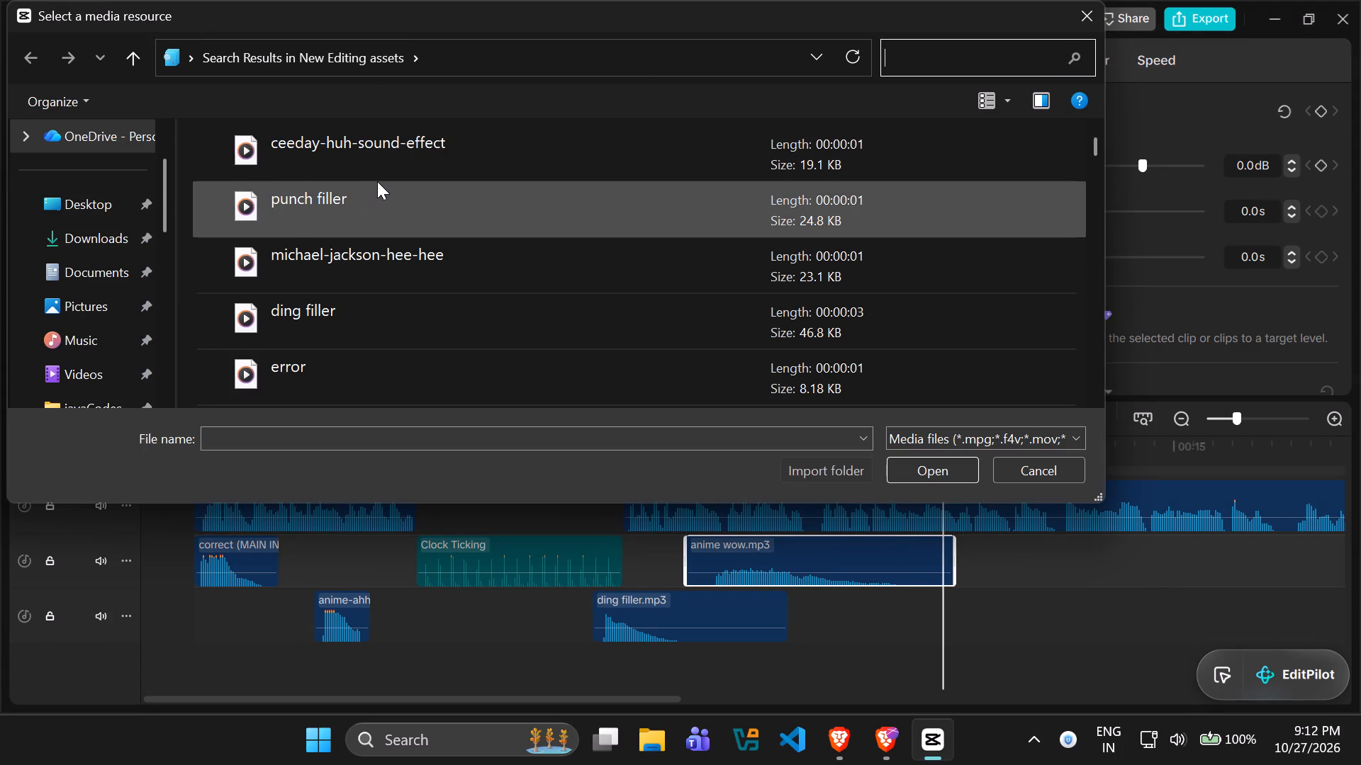
pyautogui.scroll(-2, 366, 205)
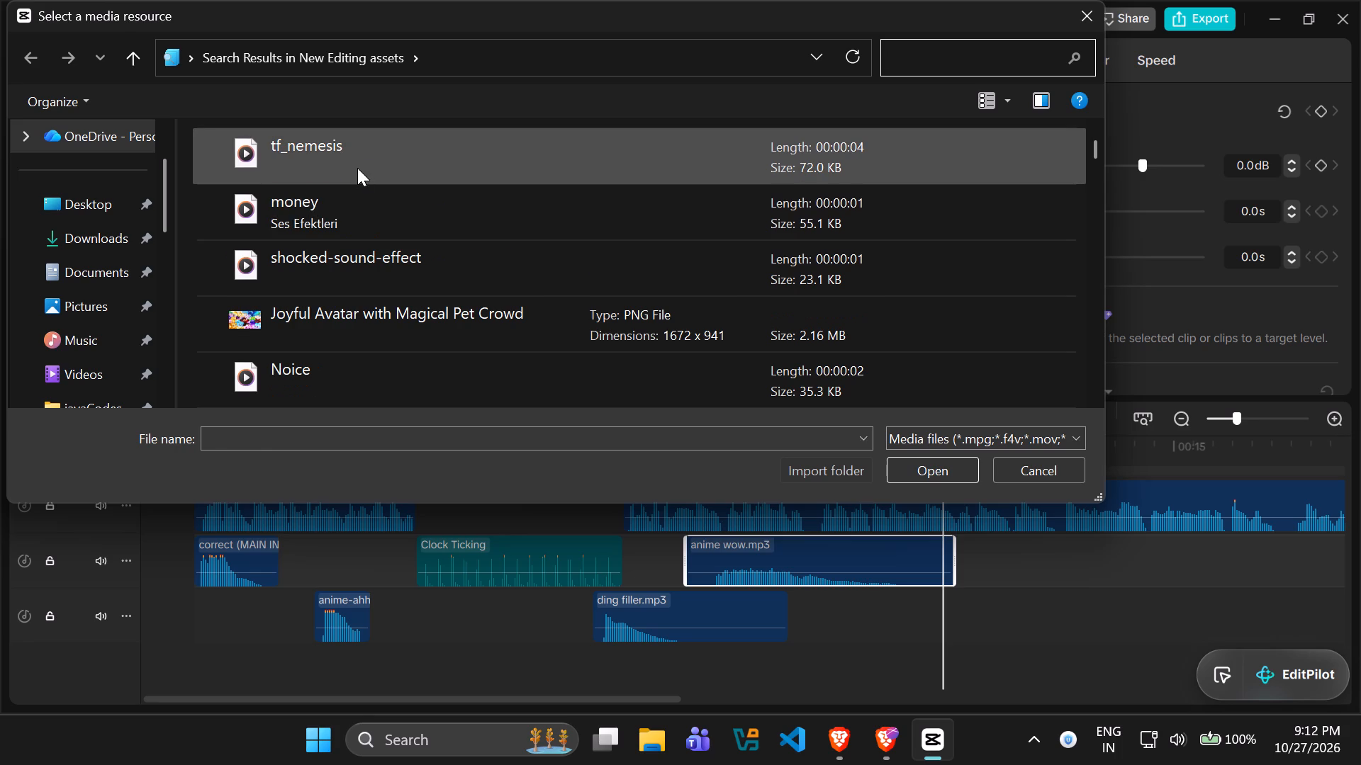
pyautogui.click(357, 168)
pyautogui.click(918, 466)
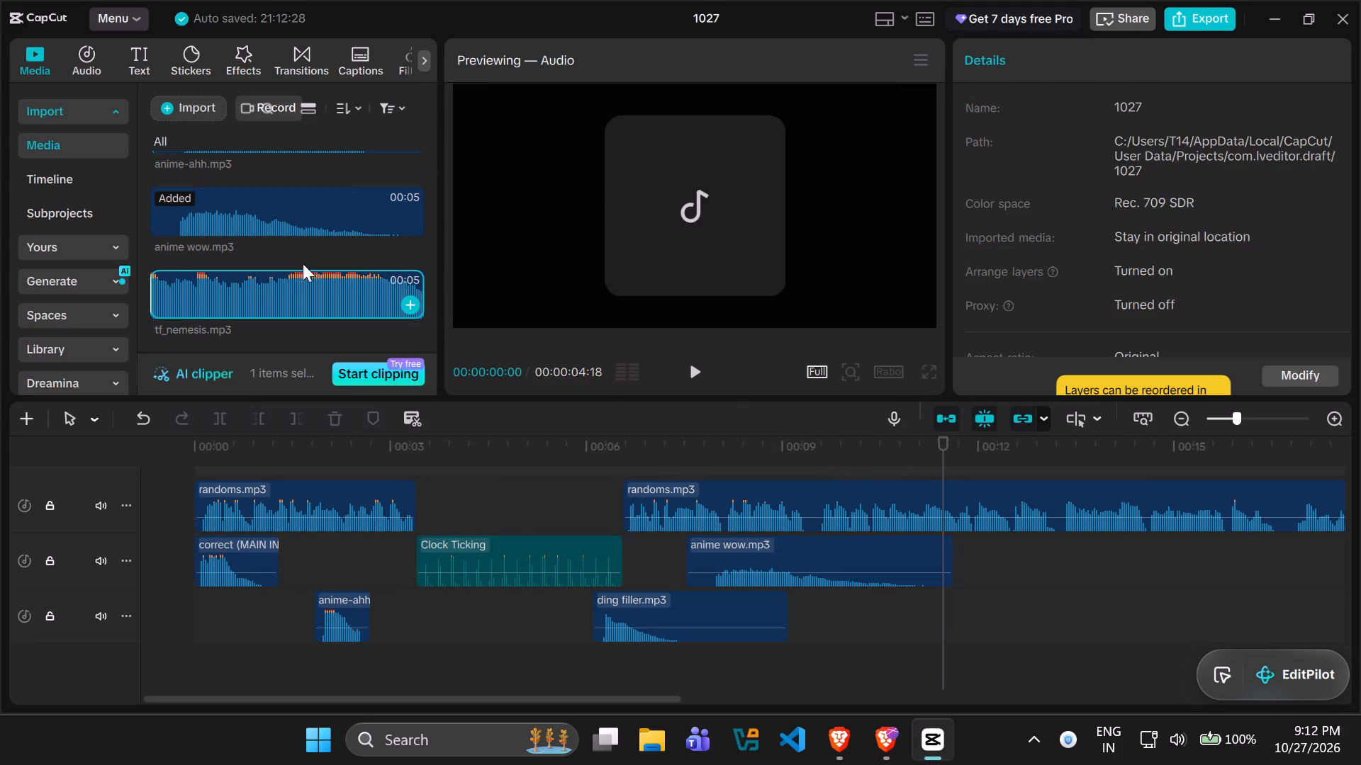
# Preview the beginning of the imported tf_nemesis.mp3 sound.
pyautogui.press('space')
pyautogui.press('space')
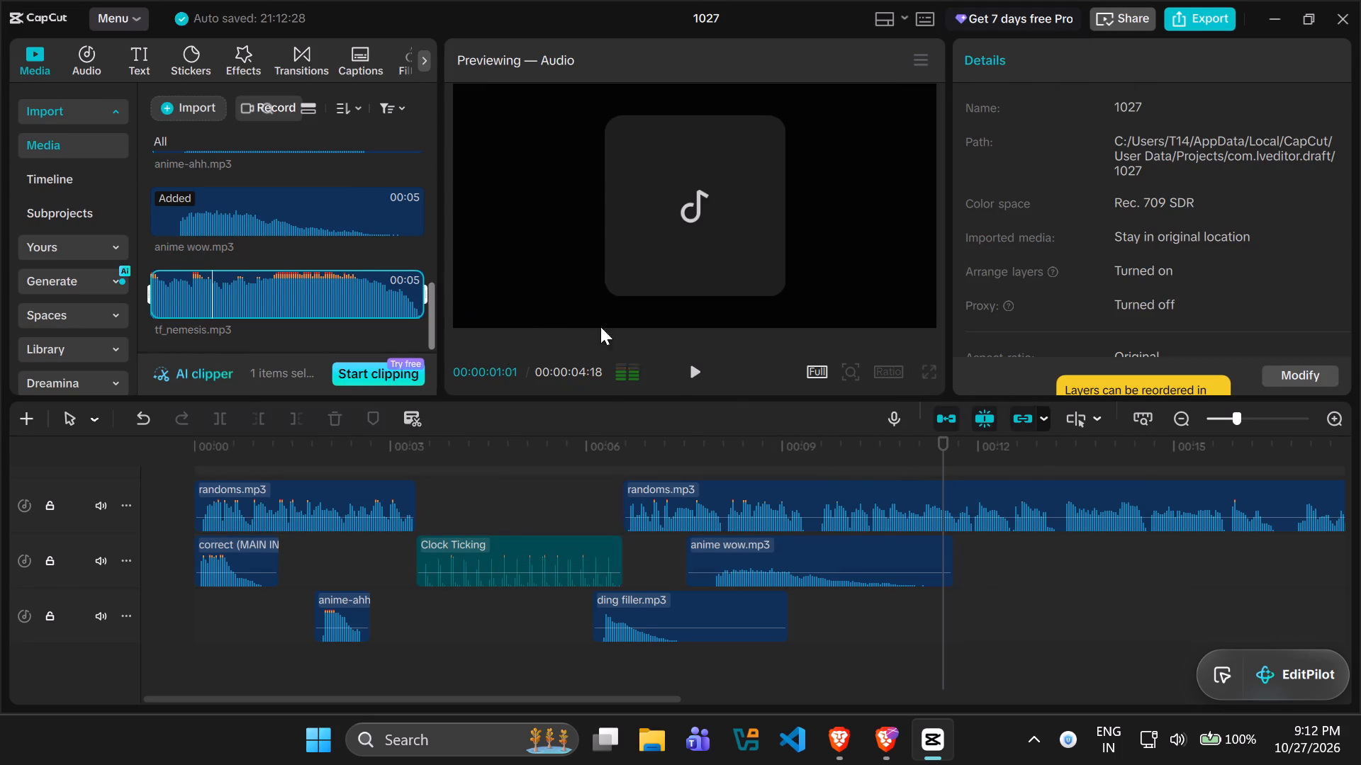
# Play the timeline from about 10 seconds to past 15 seconds to listen for where the next sound effect fits.
pyautogui.click(830, 458)
pyautogui.press('space')
pyautogui.click(836, 465)
pyautogui.click(839, 470)
pyautogui.press('space')
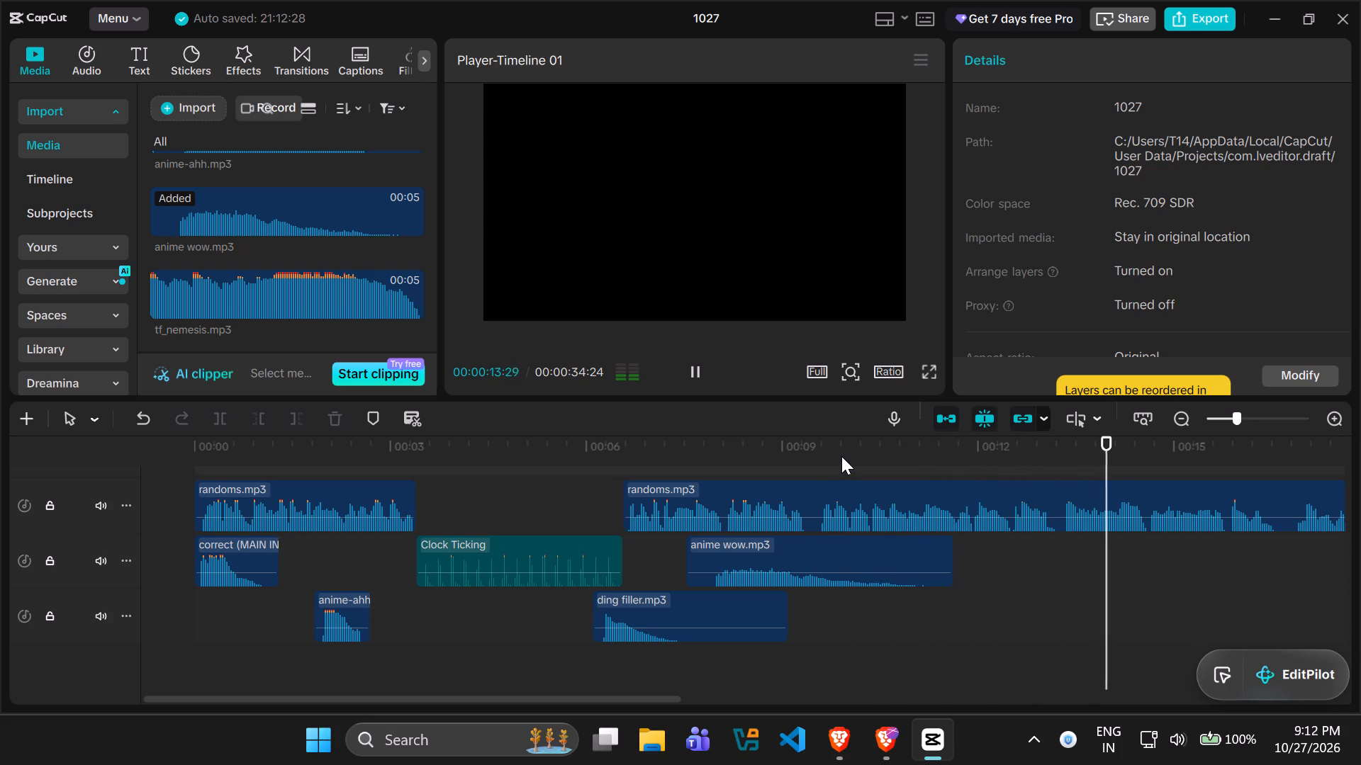
pyautogui.press('space')
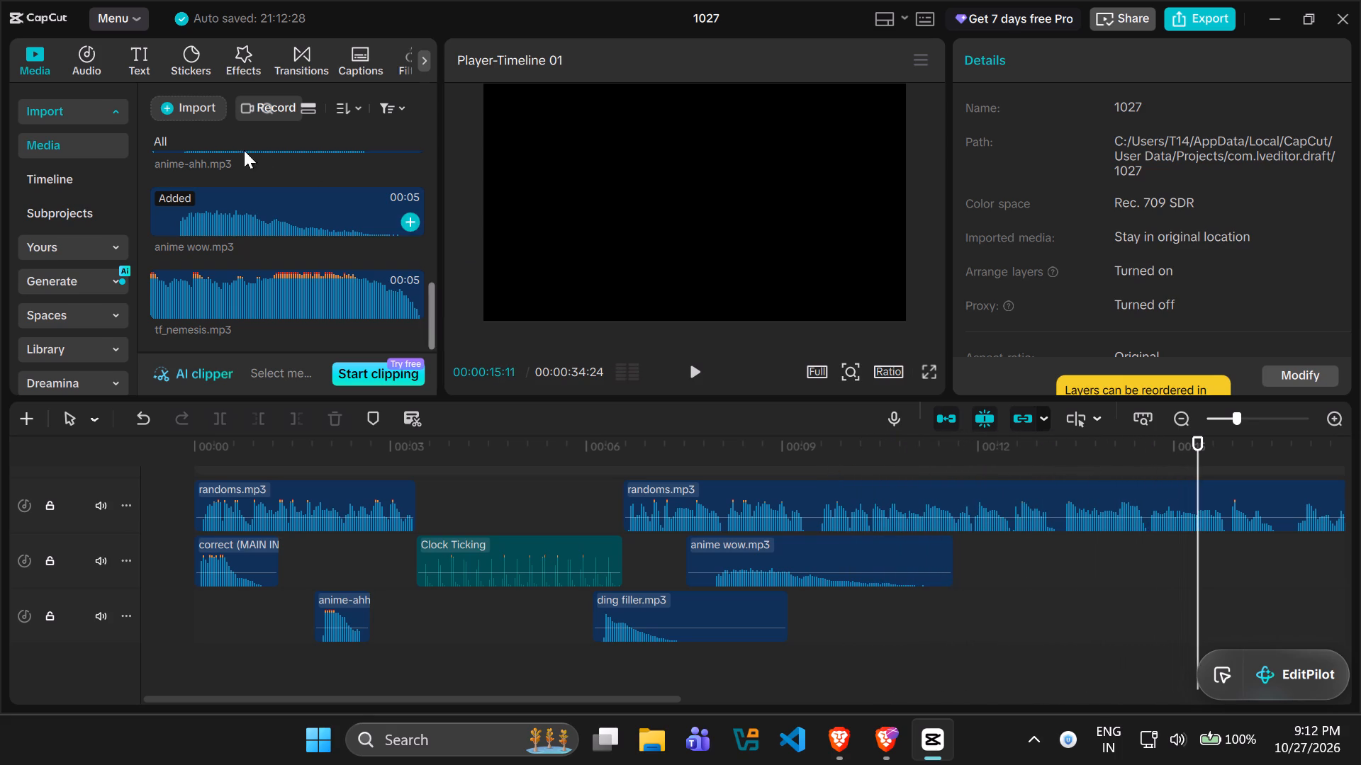
# Import the error sound from the New Editing assets sounds.
pyautogui.click(177, 104)
pyautogui.click(218, 141)
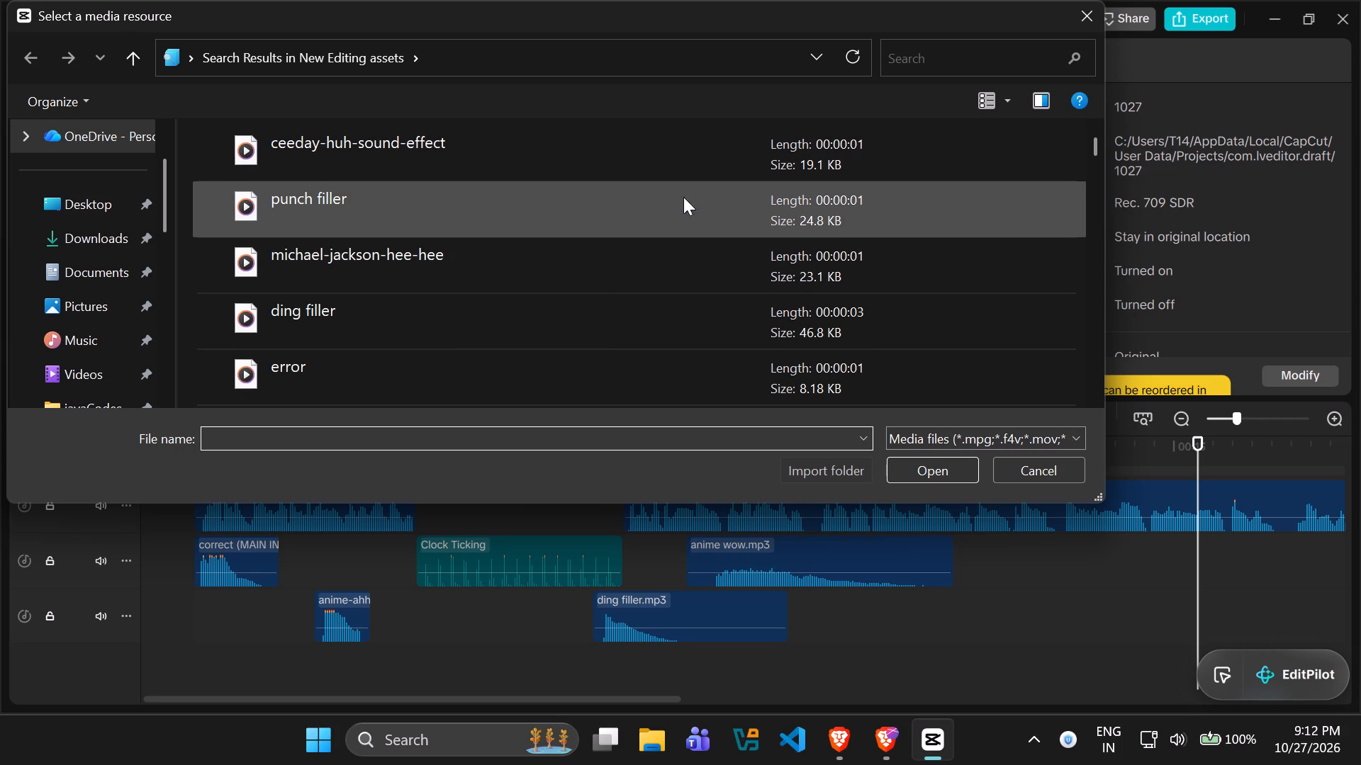
pyautogui.click(408, 375)
pyautogui.click(950, 466)
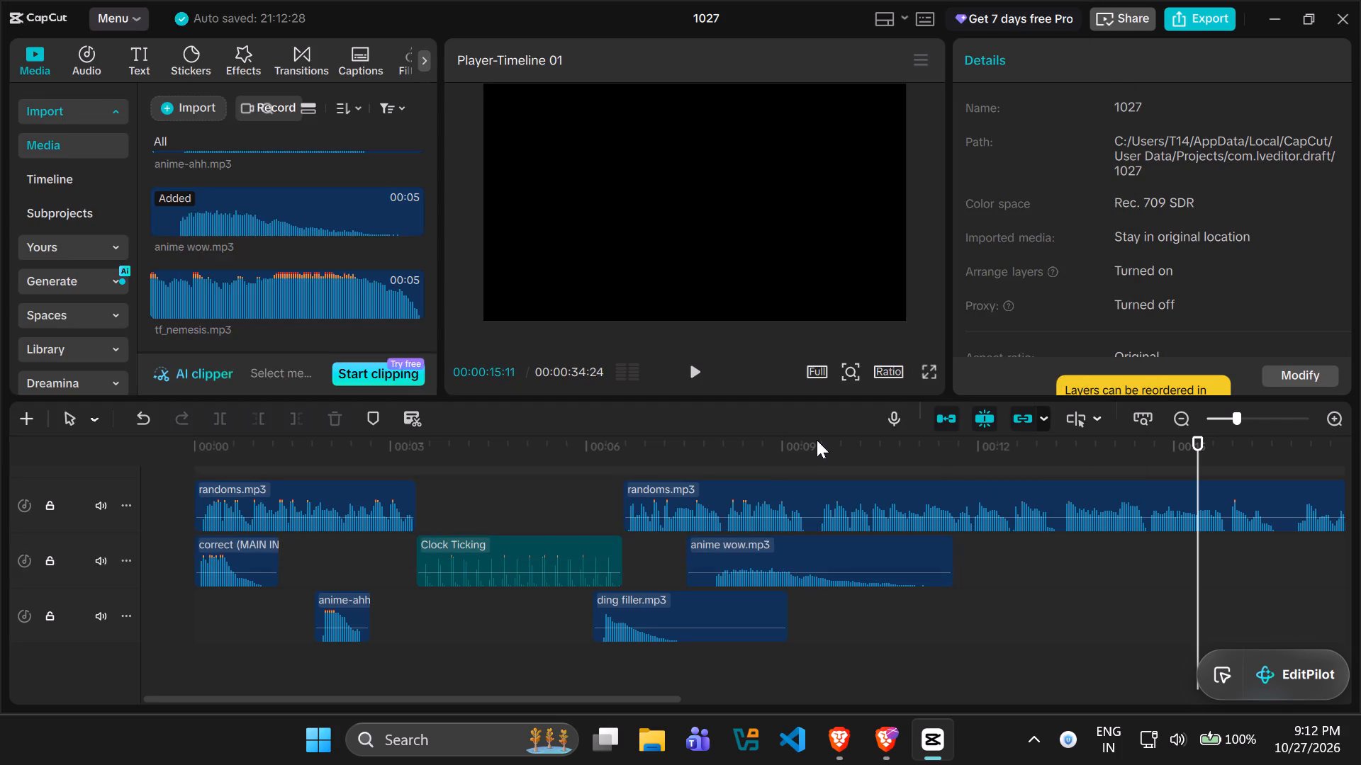
# Preview the imported error.mp3 sound.
pyautogui.press('space')
pyautogui.press('space')
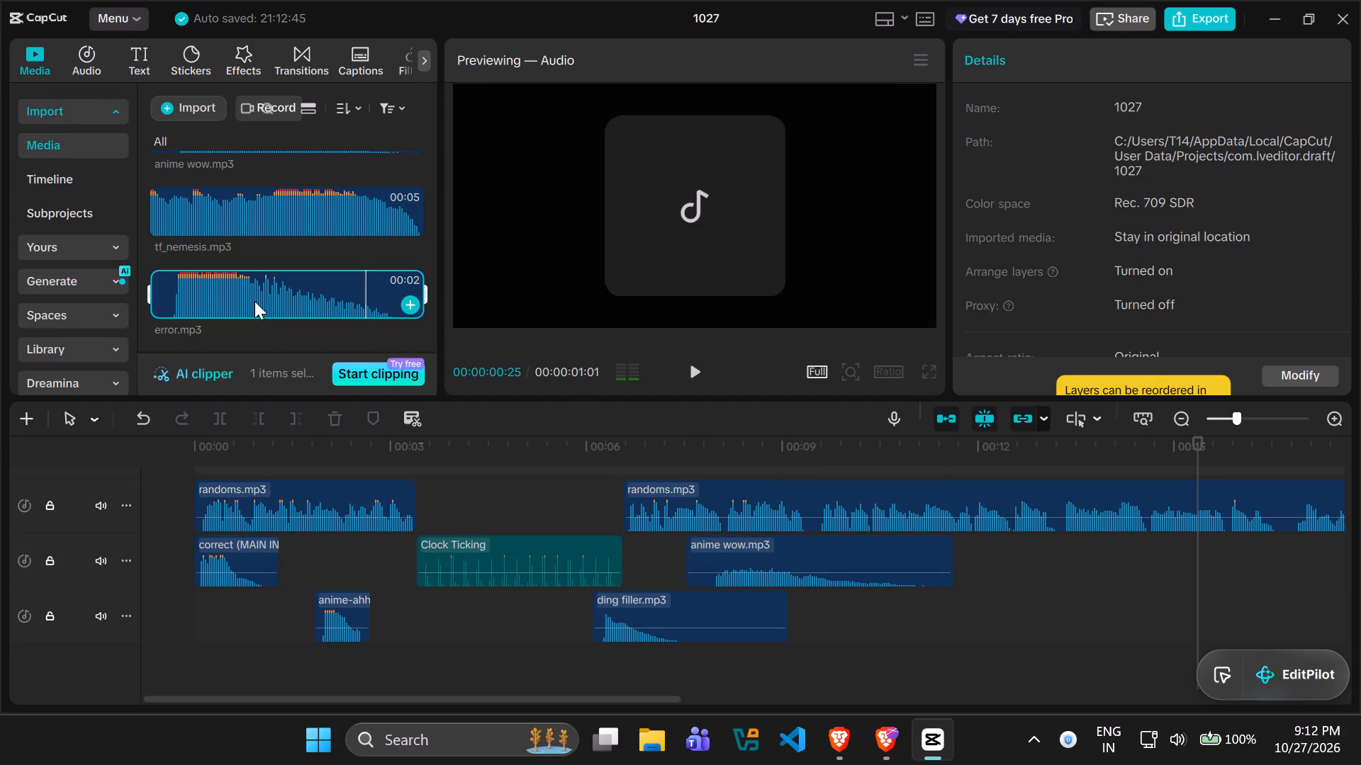
# Remove the imported error.mp3 sound from the project media.
pyautogui.press('Delete')
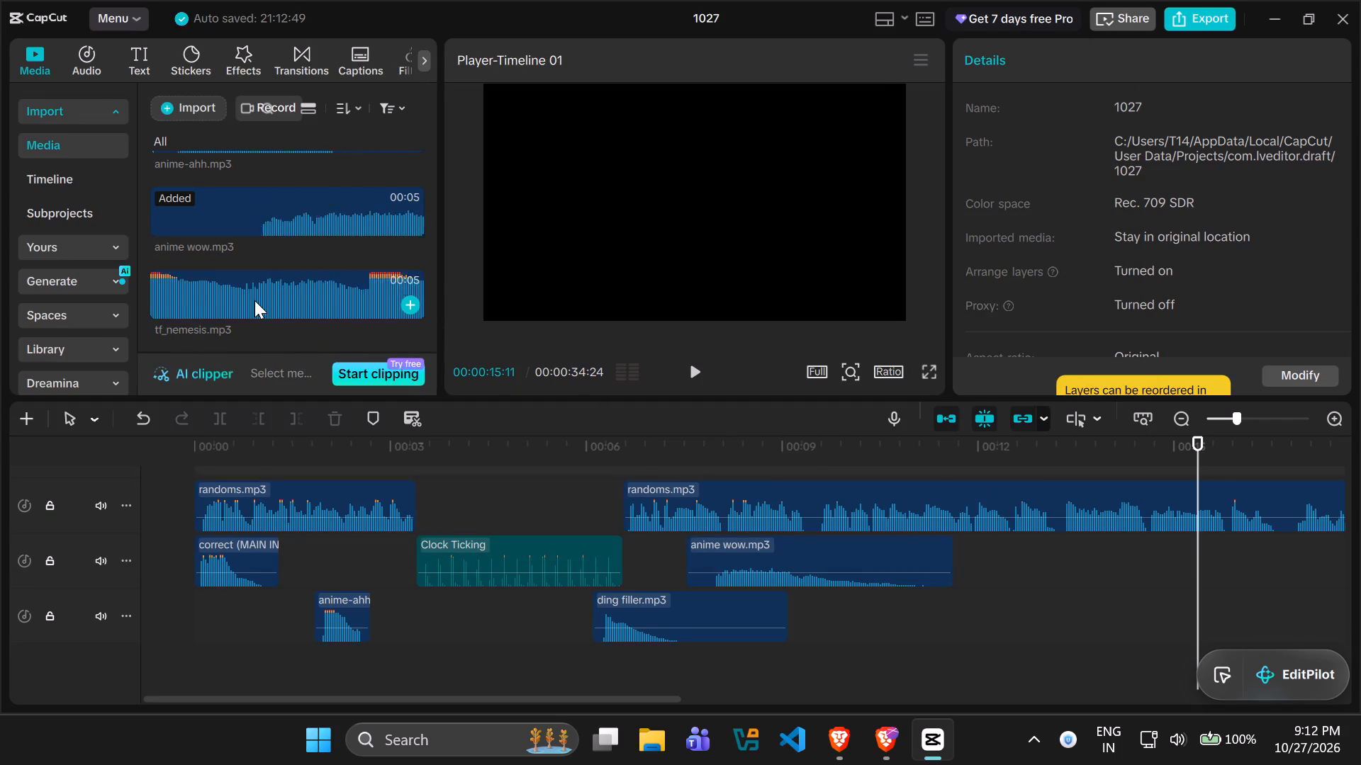
# Search the New Editing assets sounds for "sho", import shocked-sound-effect and preview it.
pyautogui.click(191, 108)
pyautogui.click(230, 143)
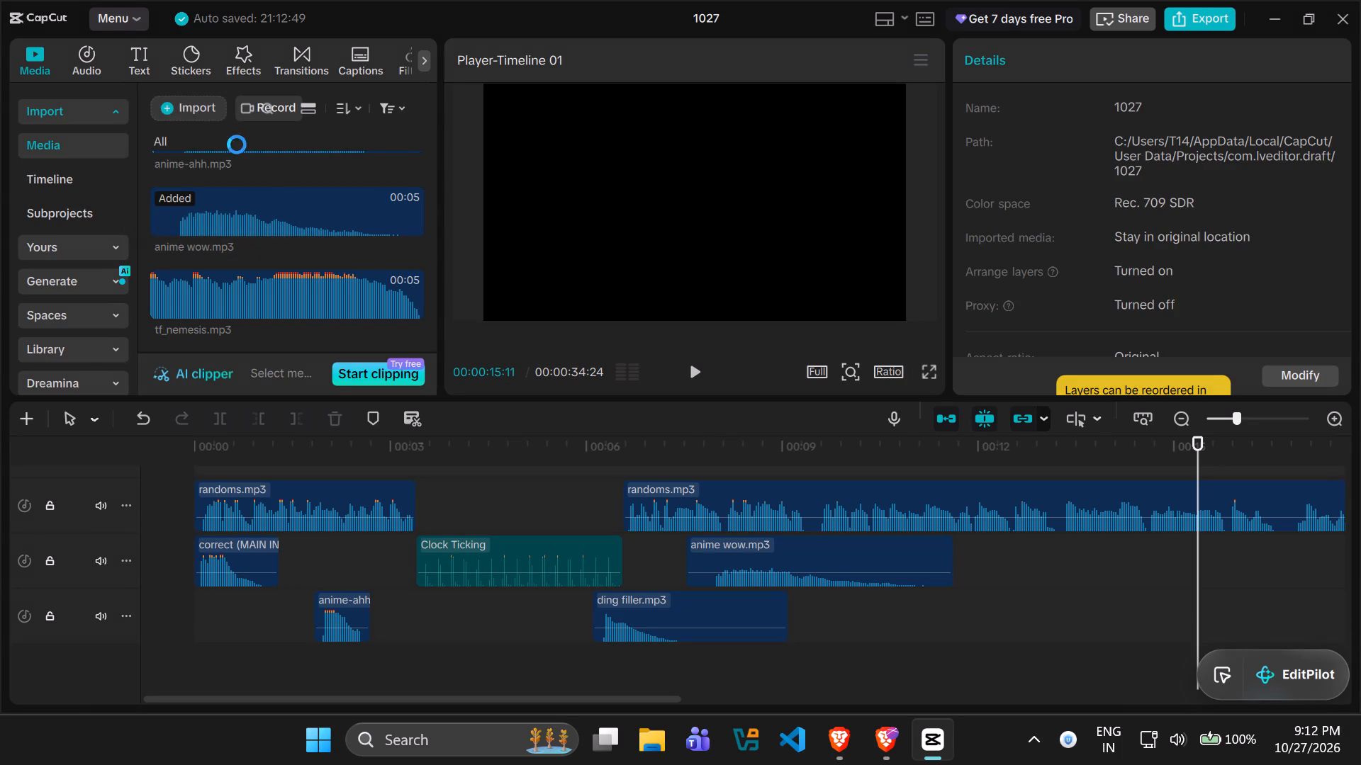
pyautogui.click(913, 58)
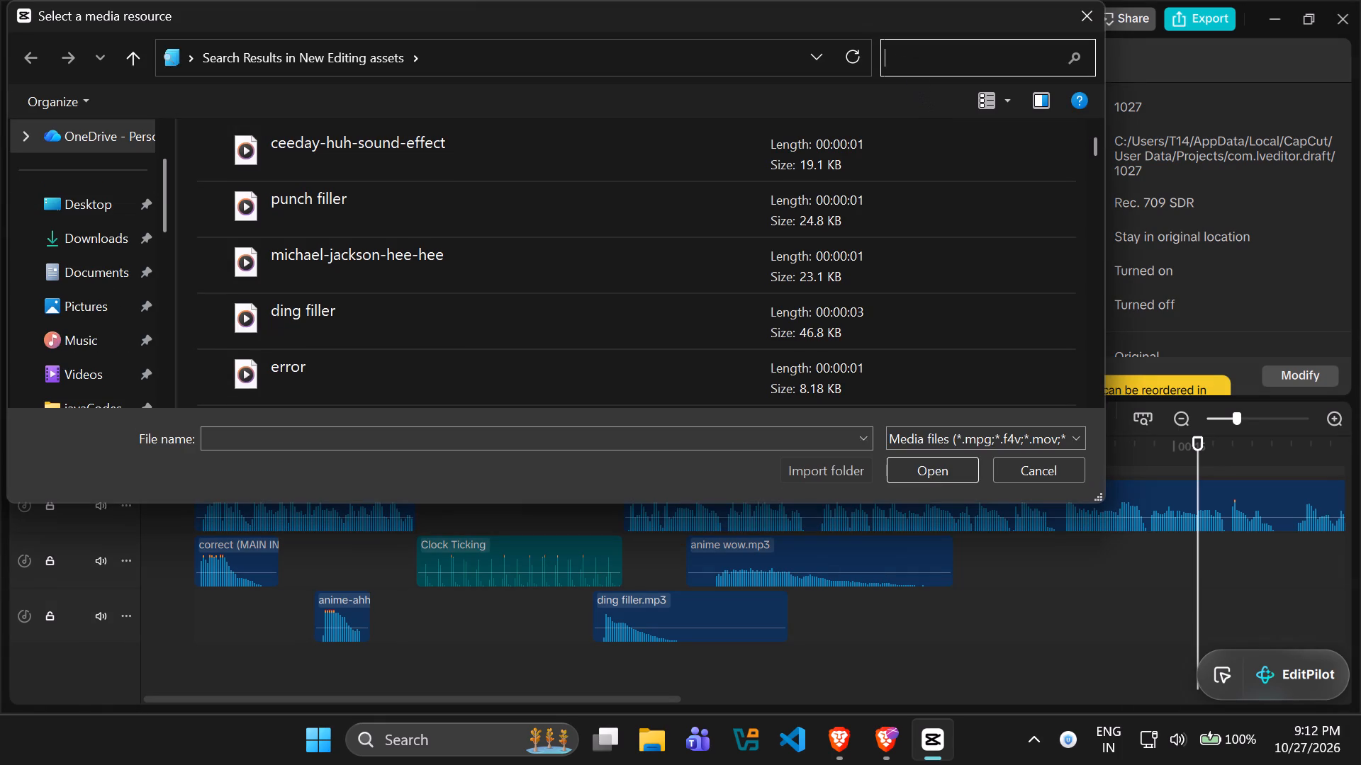
pyautogui.write('sho')
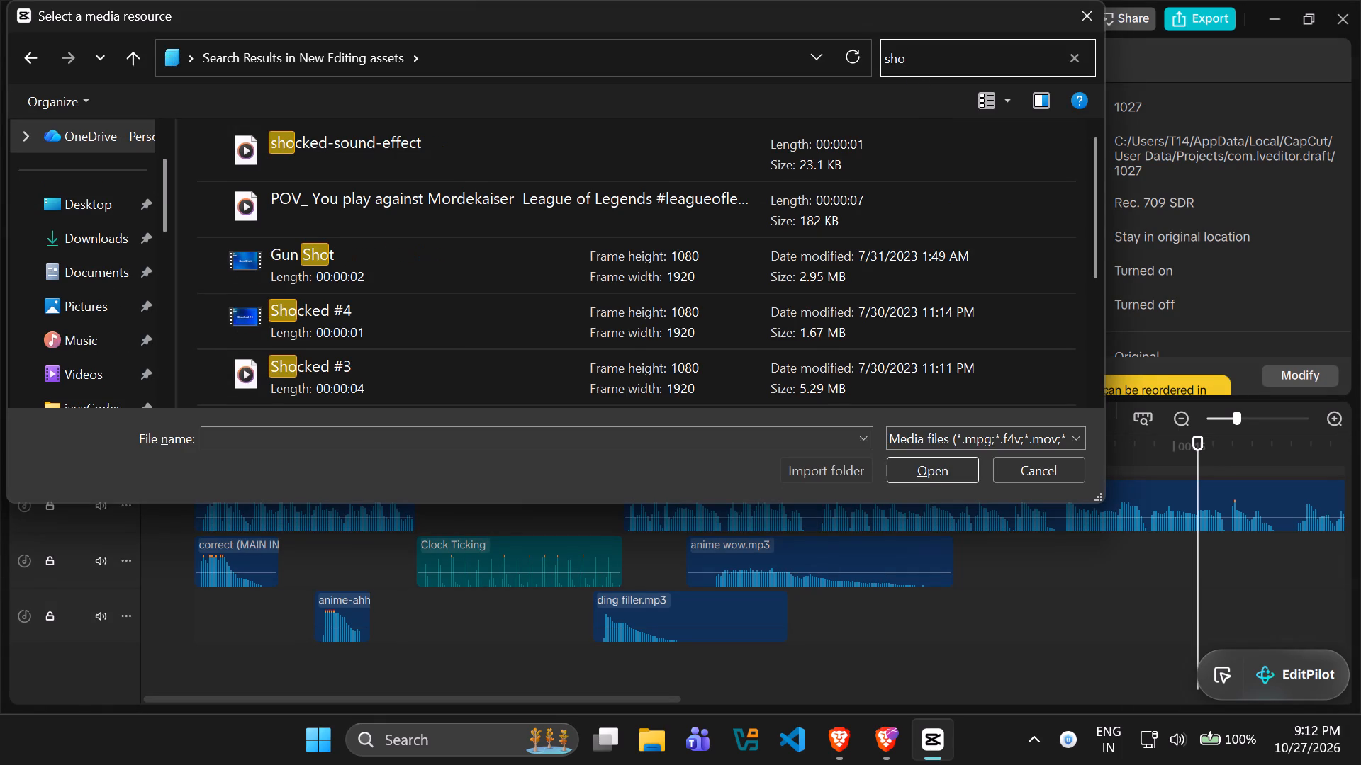
pyautogui.click(696, 135)
pyautogui.click(931, 460)
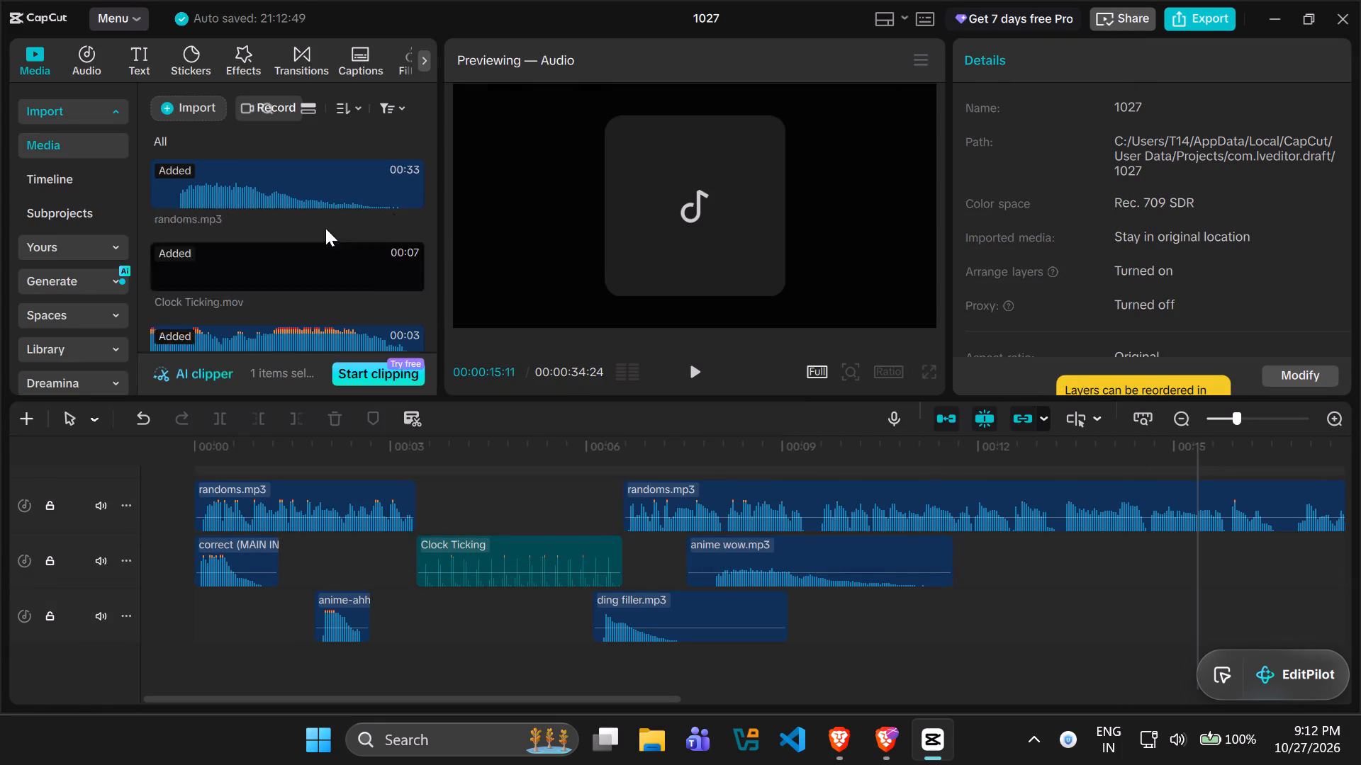
pyautogui.press('space')
pyautogui.press('space')
# Place shocked-sound-effect on the second audio track, check it against the voiceover and shift it to start at about 19 seconds.
pyautogui.moveTo(230, 268); pyautogui.dragTo(600, 413)
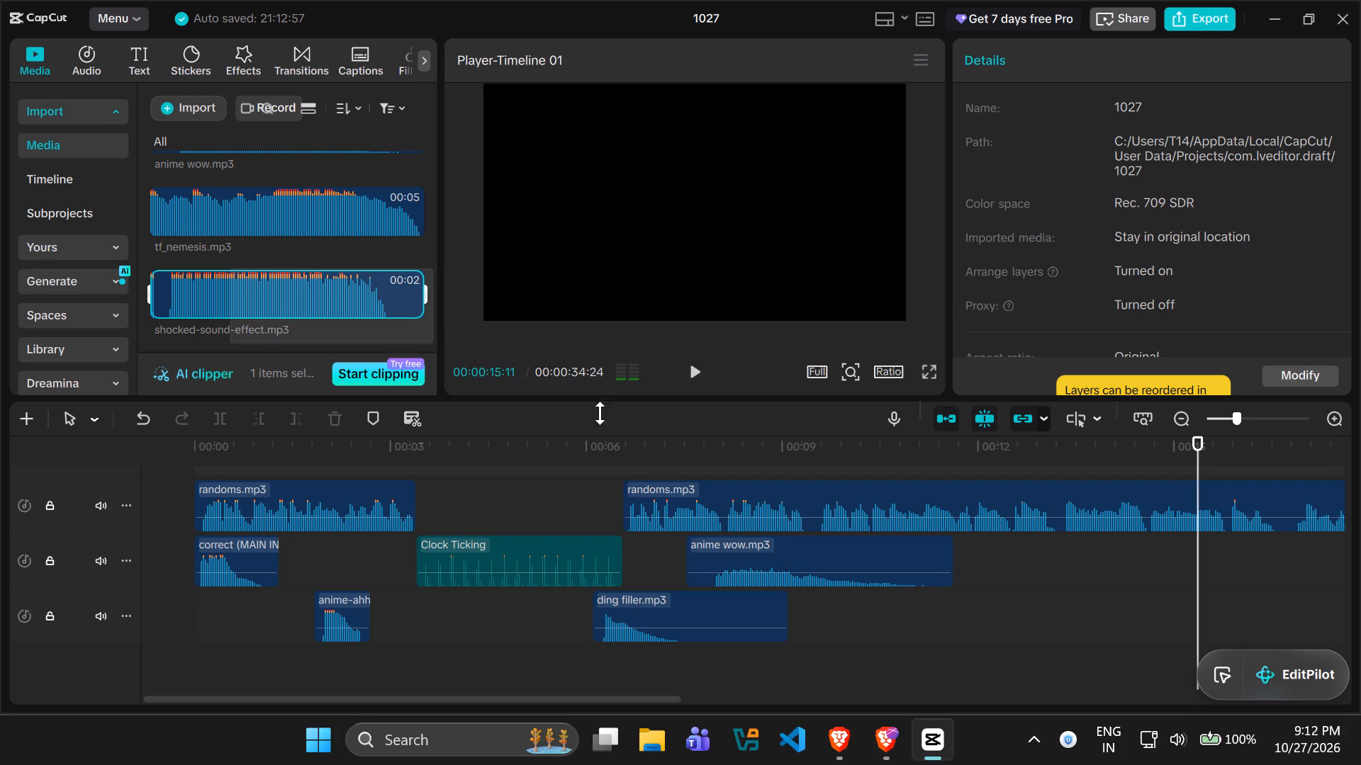
pyautogui.moveTo(600, 413); pyautogui.dragTo(583, 396)
pyautogui.moveTo(260, 294); pyautogui.dragTo(1224, 588)
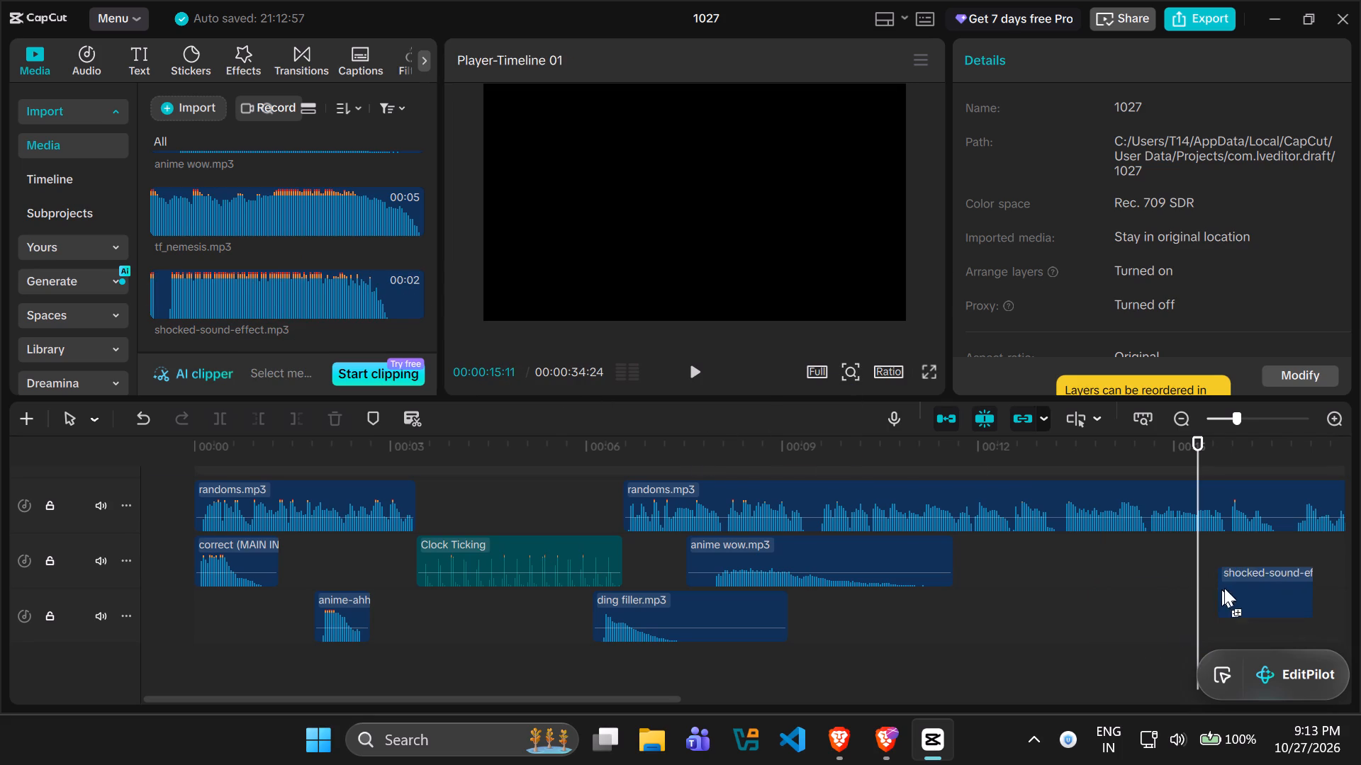
pyautogui.moveTo(1224, 588); pyautogui.dragTo(1255, 573)
pyautogui.moveTo(1196, 569); pyautogui.dragTo(546, 557)
pyautogui.press('space')
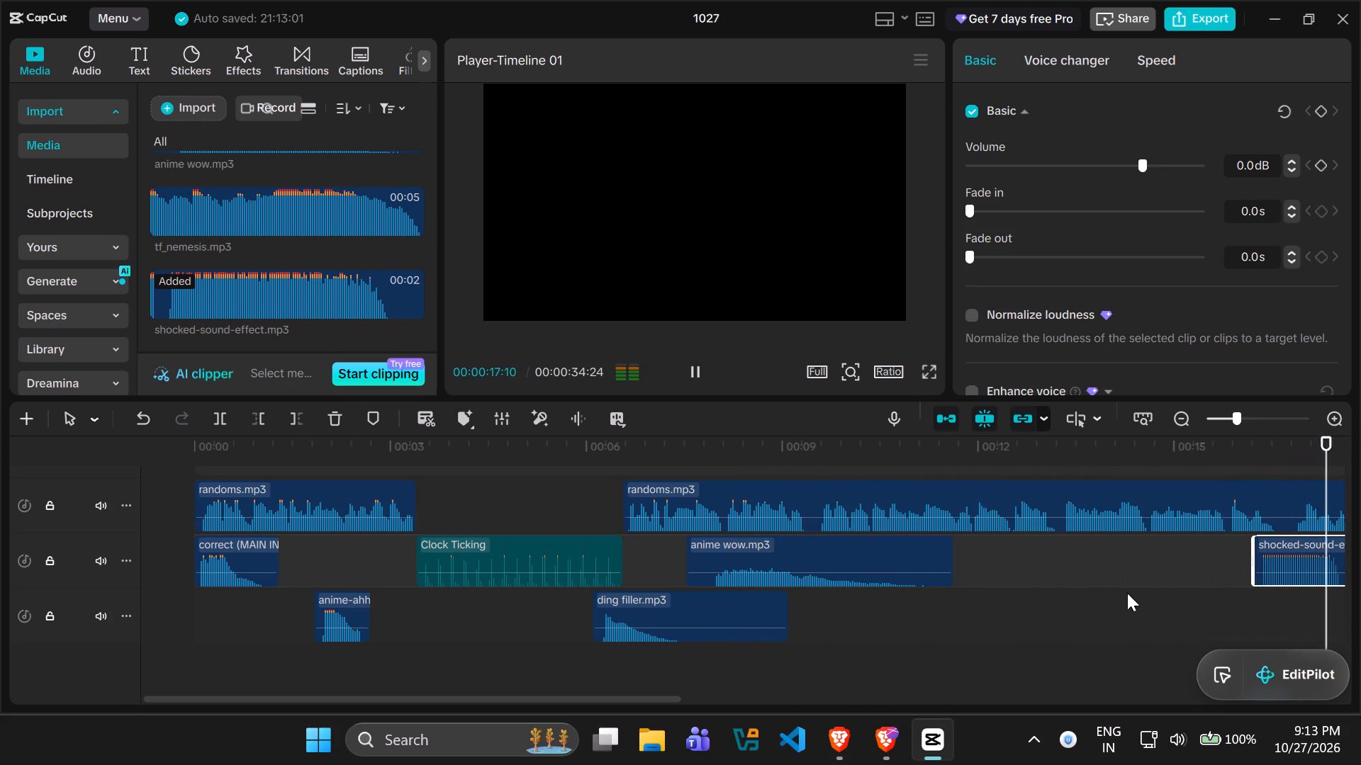
pyautogui.press('space')
pyautogui.press('space')
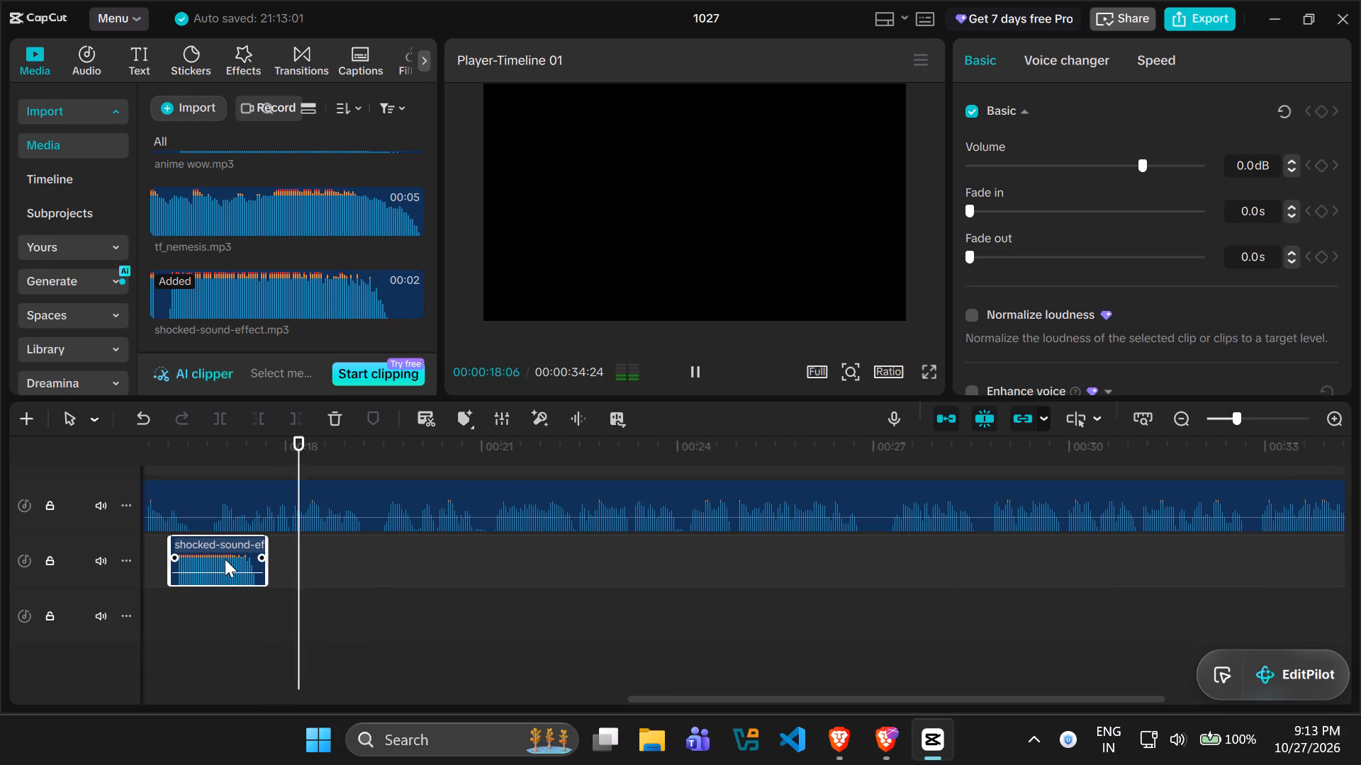
pyautogui.moveTo(214, 555); pyautogui.dragTo(388, 559)
# Copy the shocked-sound-effect clip to 00:00:21:03 on the same track and play it back.
pyautogui.hotkey('ctrl', 'c')
pyautogui.click(489, 619)
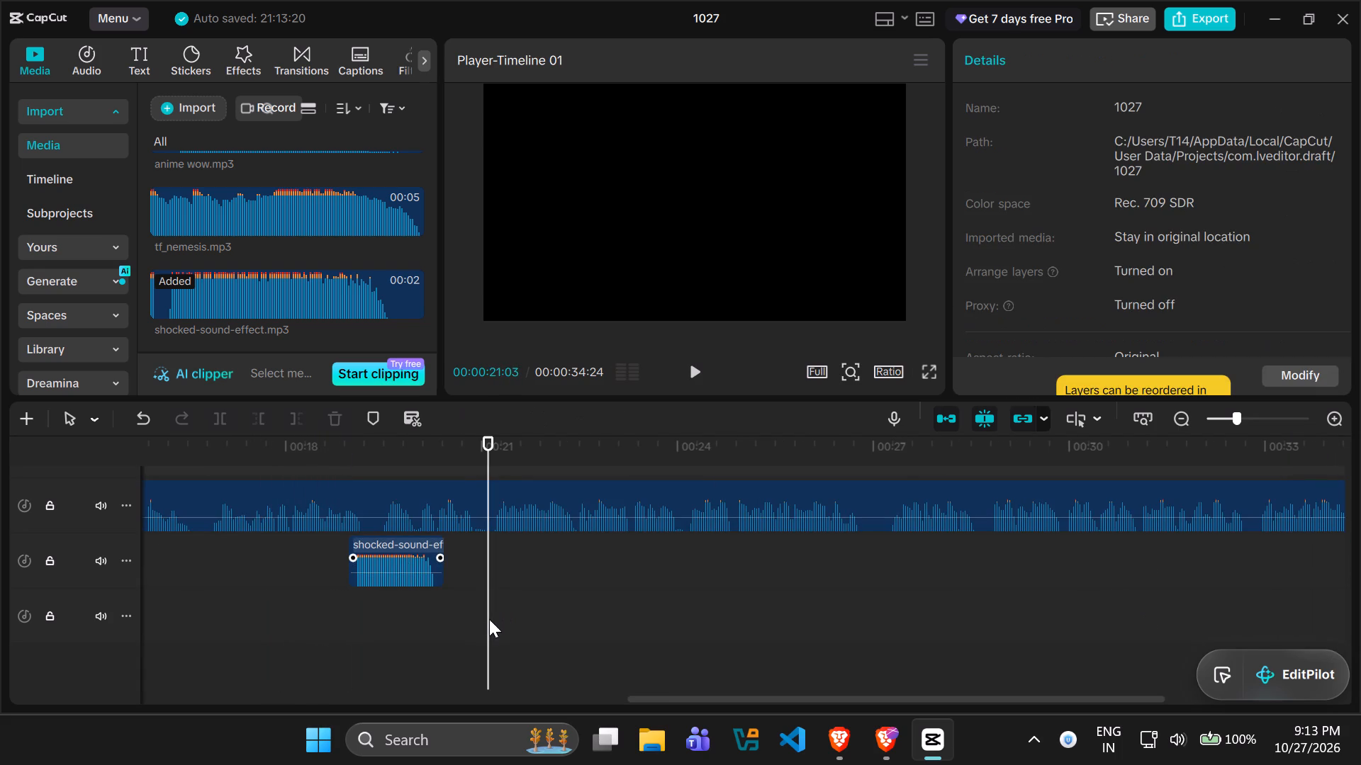
pyautogui.hotkey('ctrl', 'v')
pyautogui.press('space')
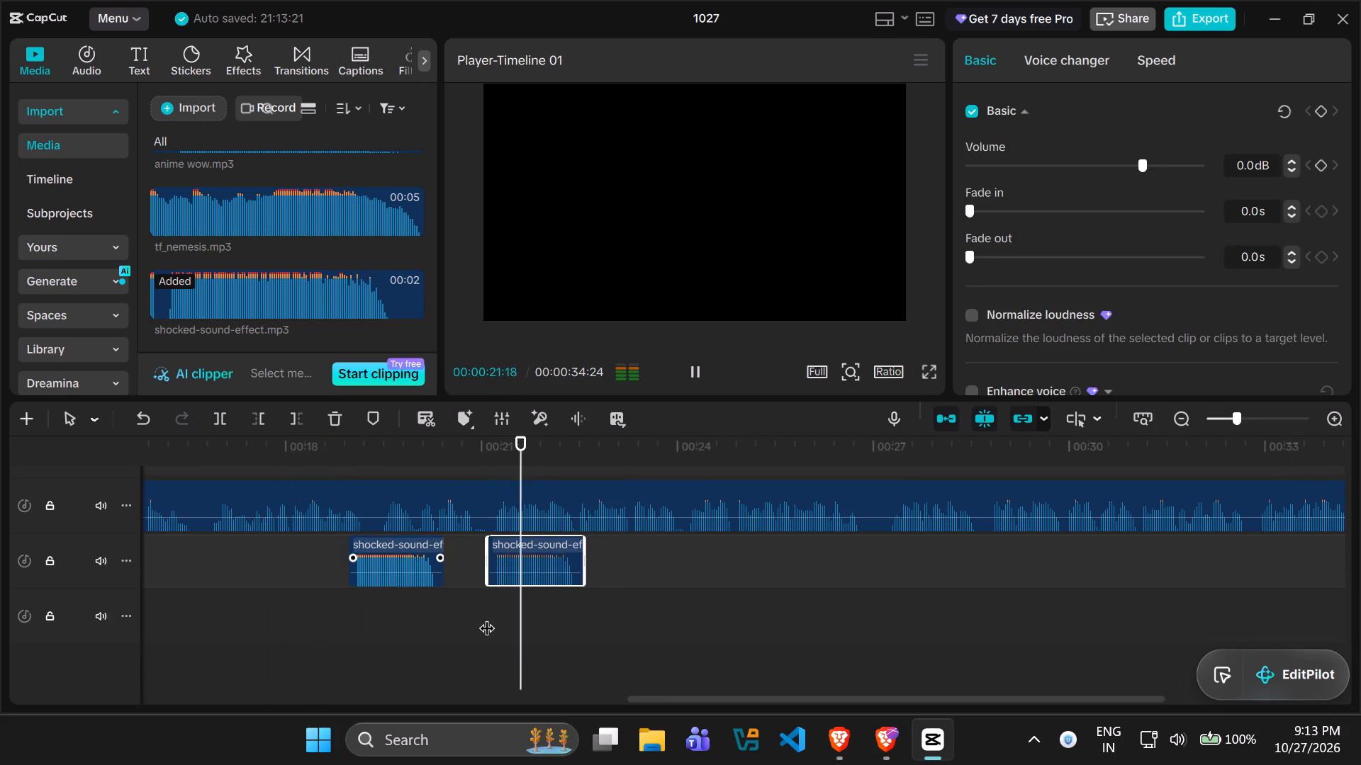
pyautogui.press('space')
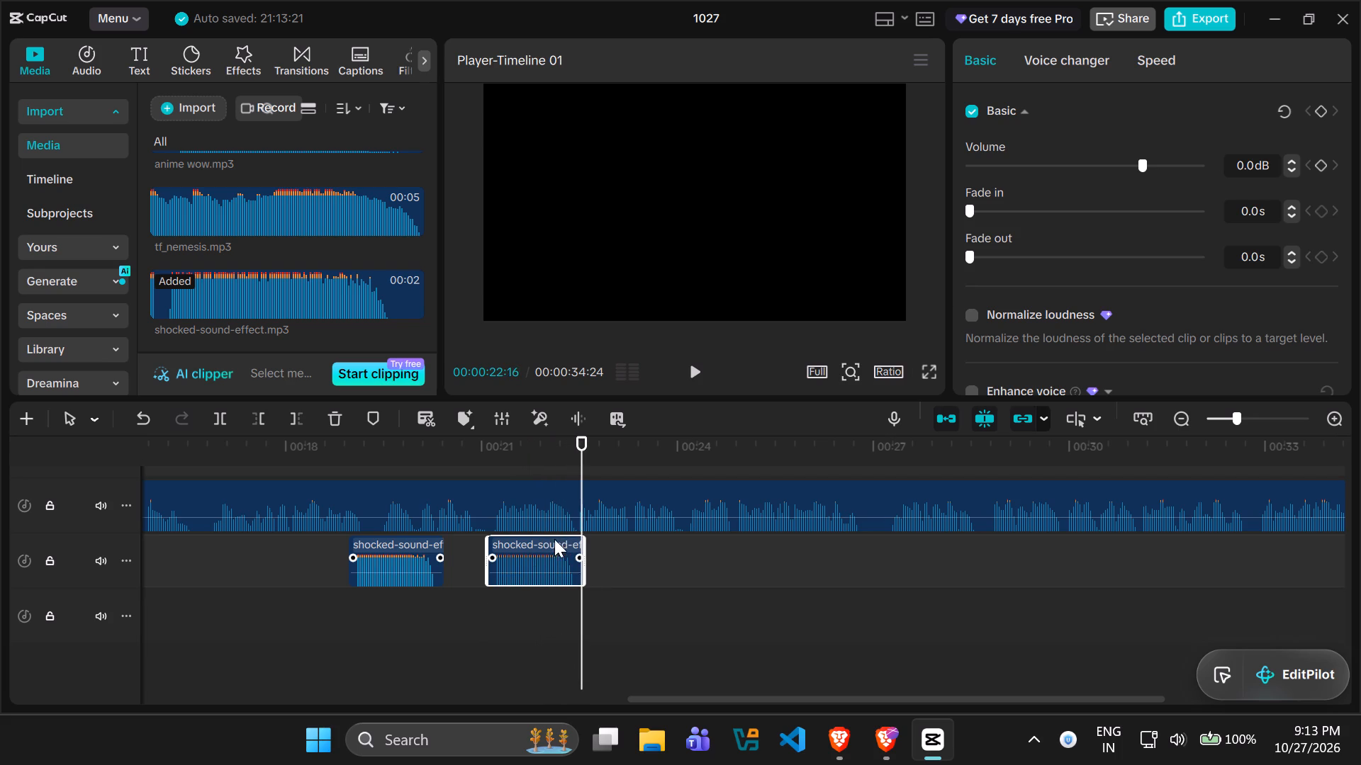
# Lower the volume of both shocked-sound-effect clips to -4.9 dB and play back the result.
pyautogui.moveTo(309, 546); pyautogui.dragTo(659, 552)
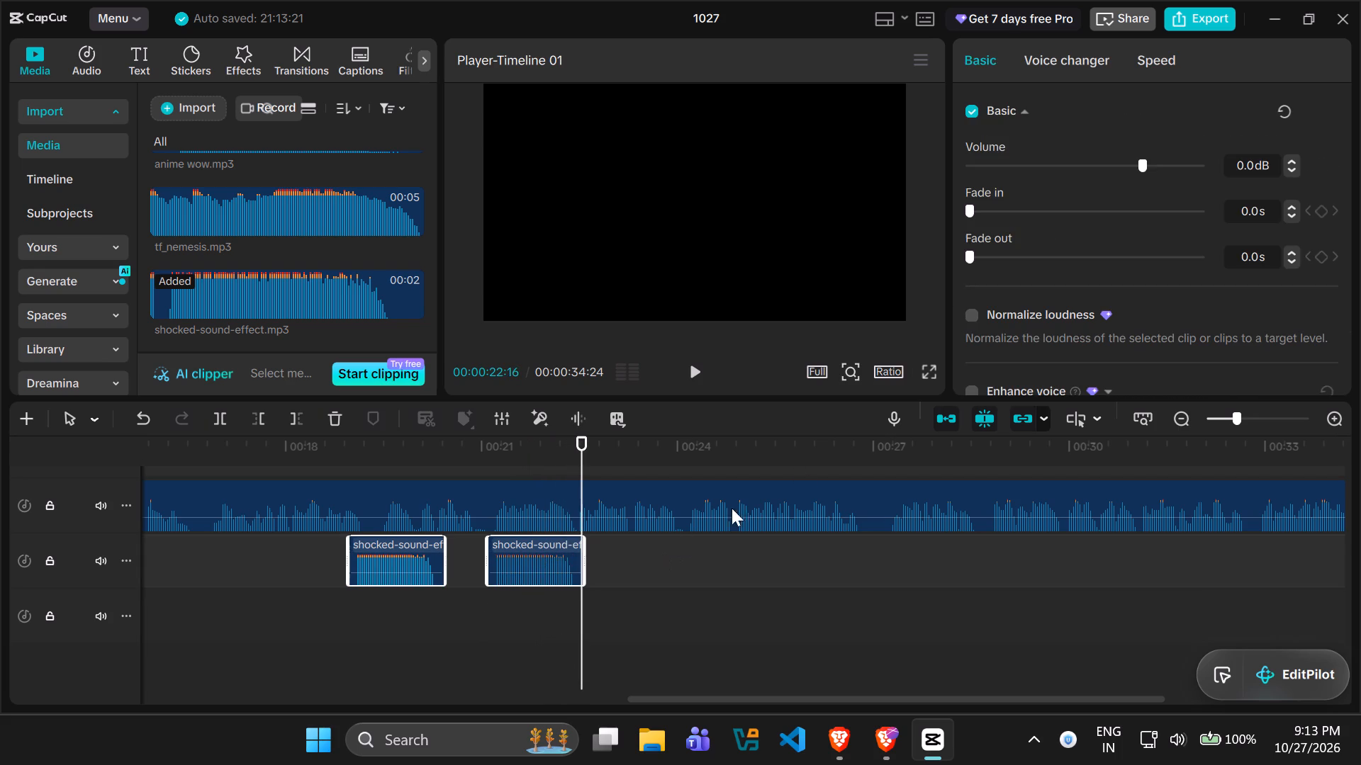
pyautogui.moveTo(1137, 165); pyautogui.dragTo(1121, 165)
pyautogui.moveTo(1121, 165); pyautogui.dragTo(1124, 165)
pyautogui.press('space')
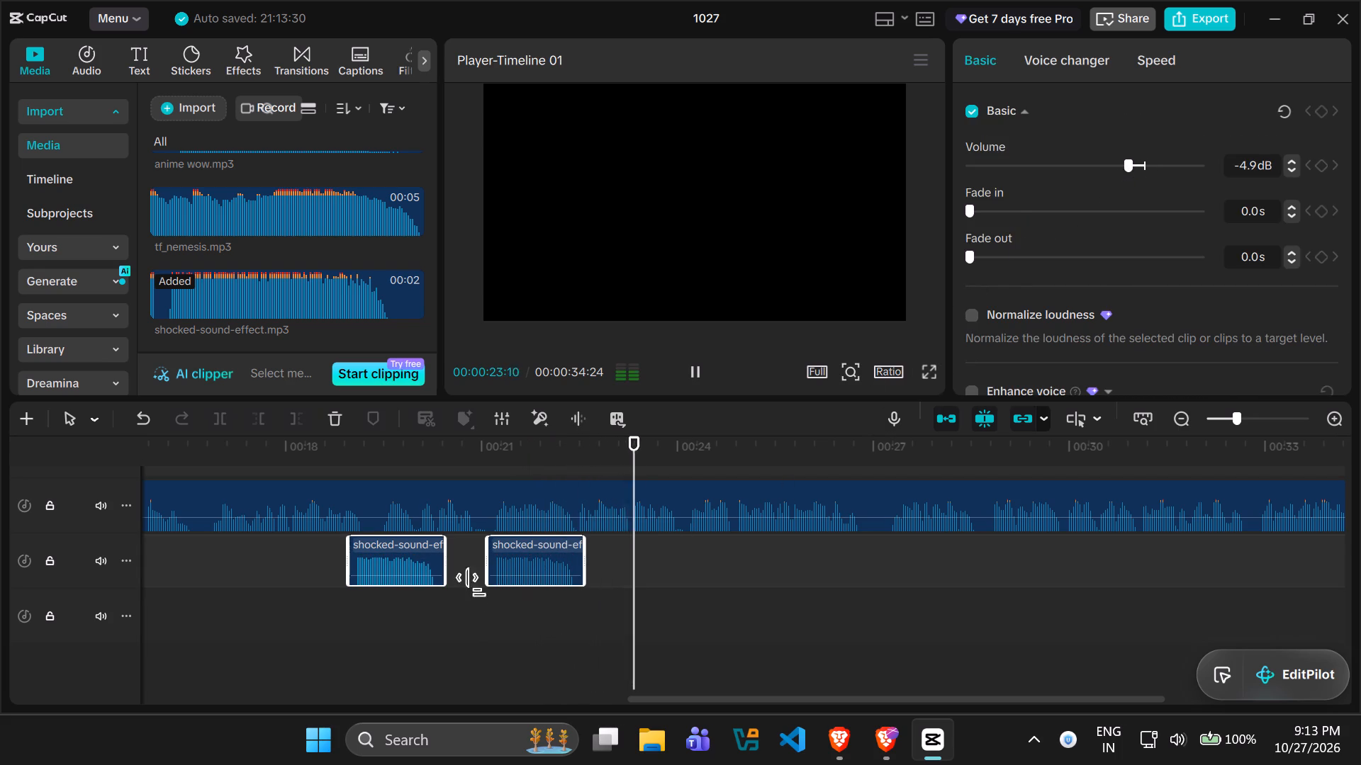
pyautogui.click(459, 584)
pyautogui.press('space')
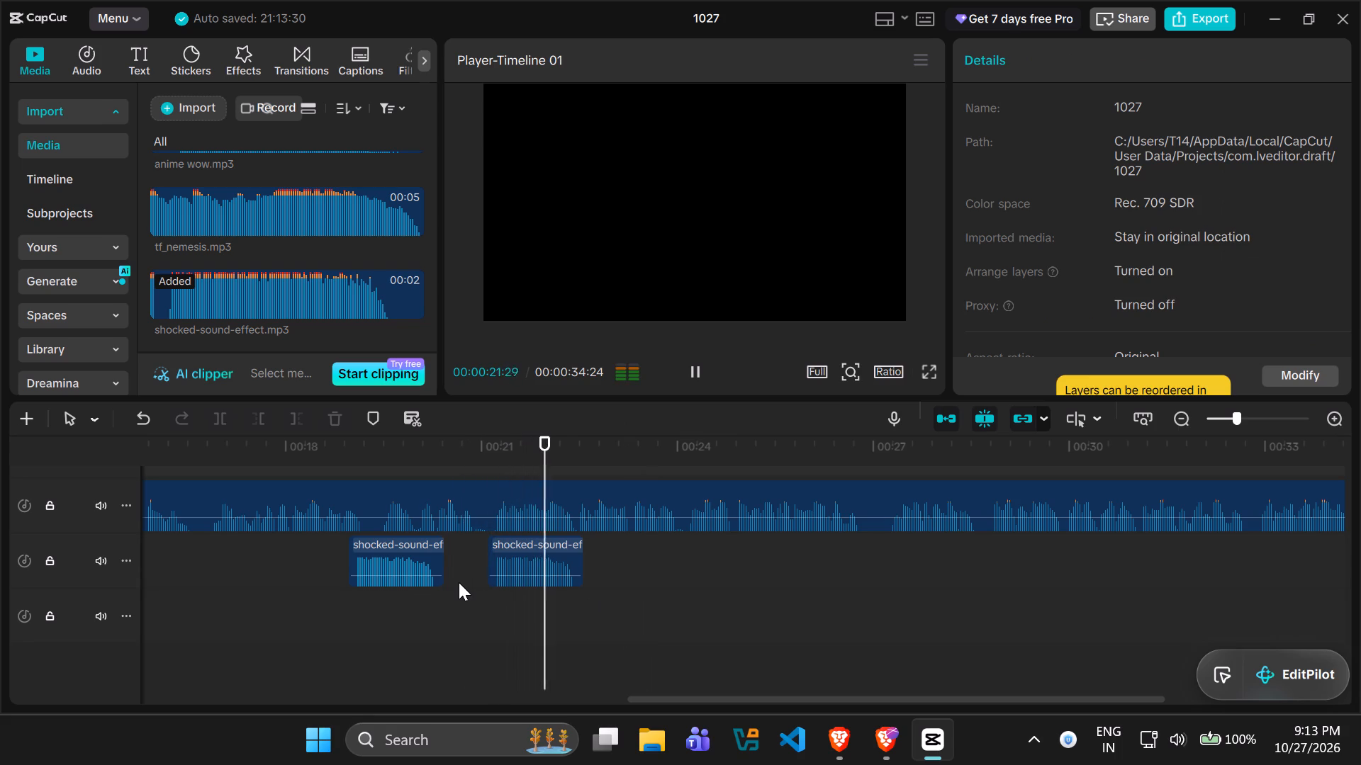
pyautogui.press('space')
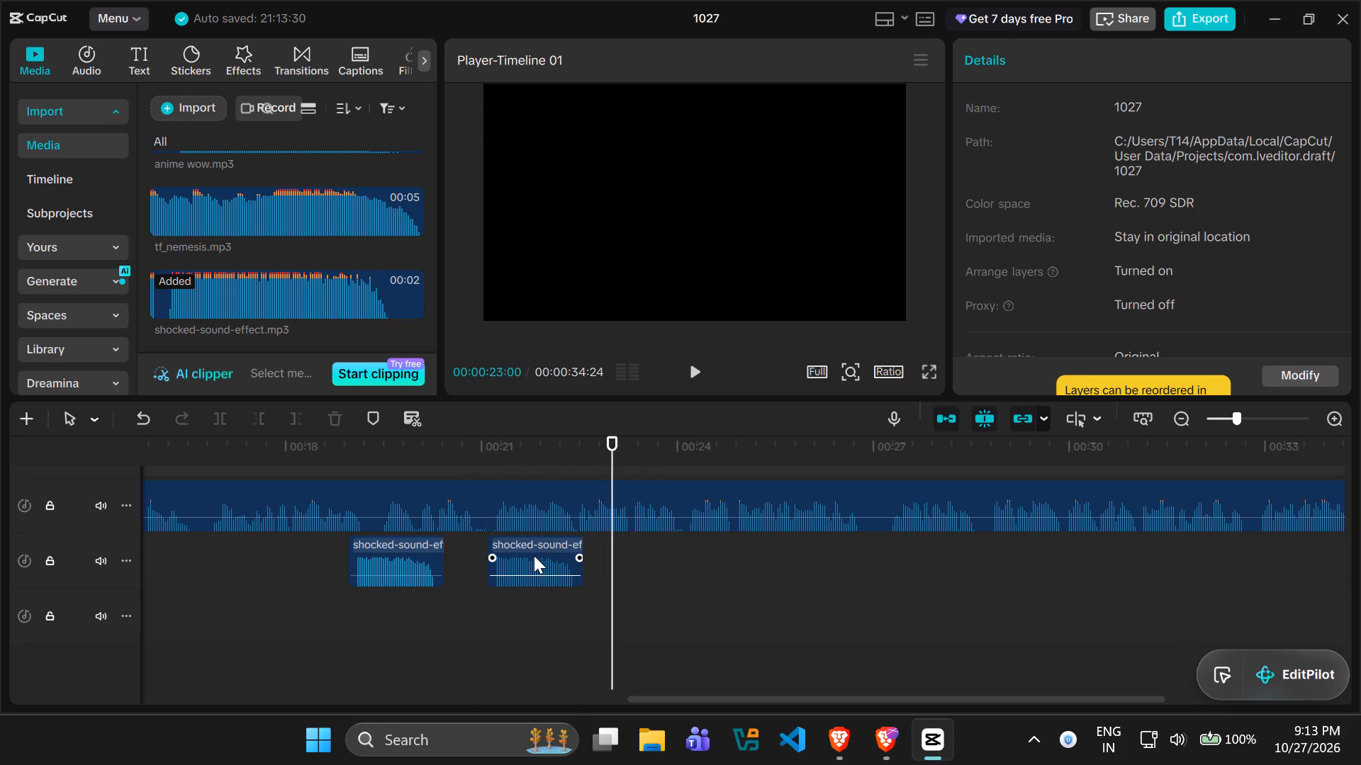
# Add copies of the quieter shocked-sound-effect clip at 00:00:23:16 and 00:00:26:14, playing the voiceover on to about 29 seconds.
pyautogui.click(534, 555)
pyautogui.hotkey('ctrl', 'c')
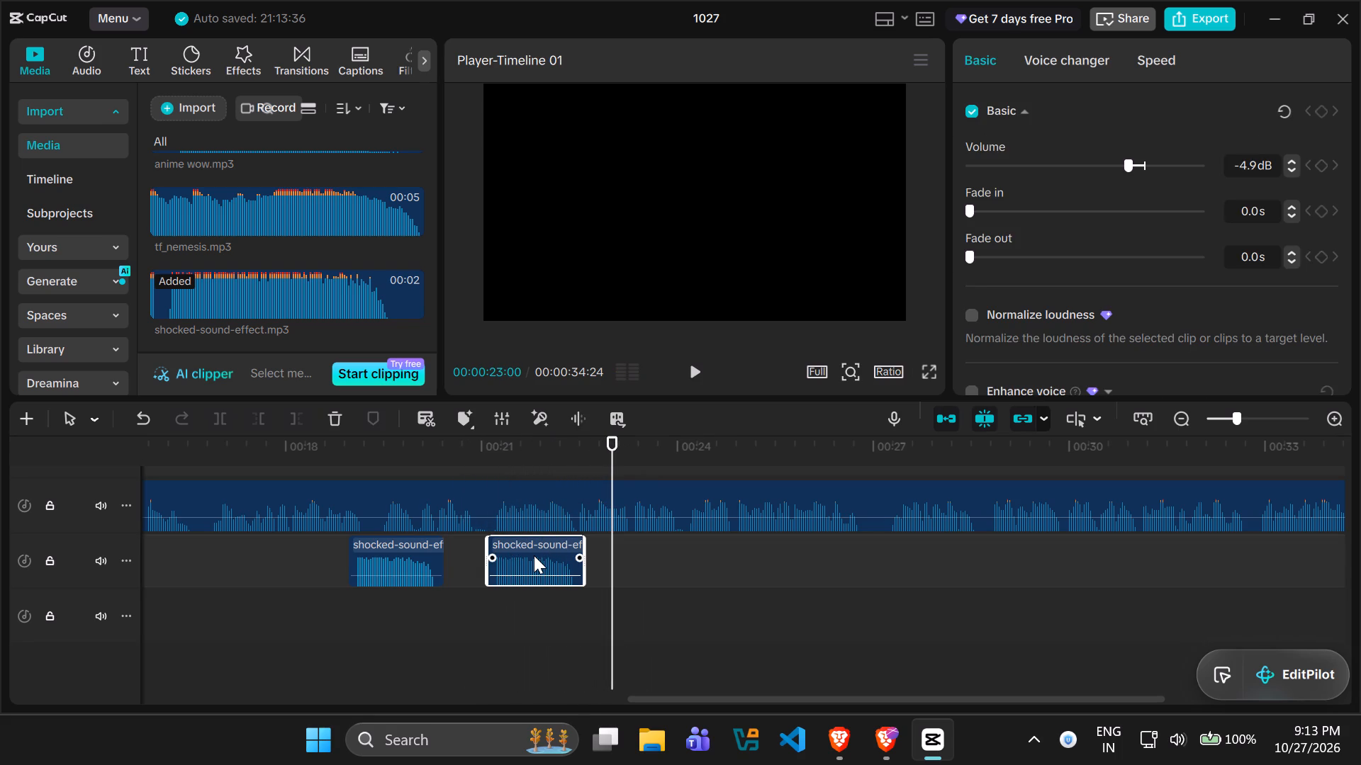
pyautogui.press('space')
pyautogui.press('space')
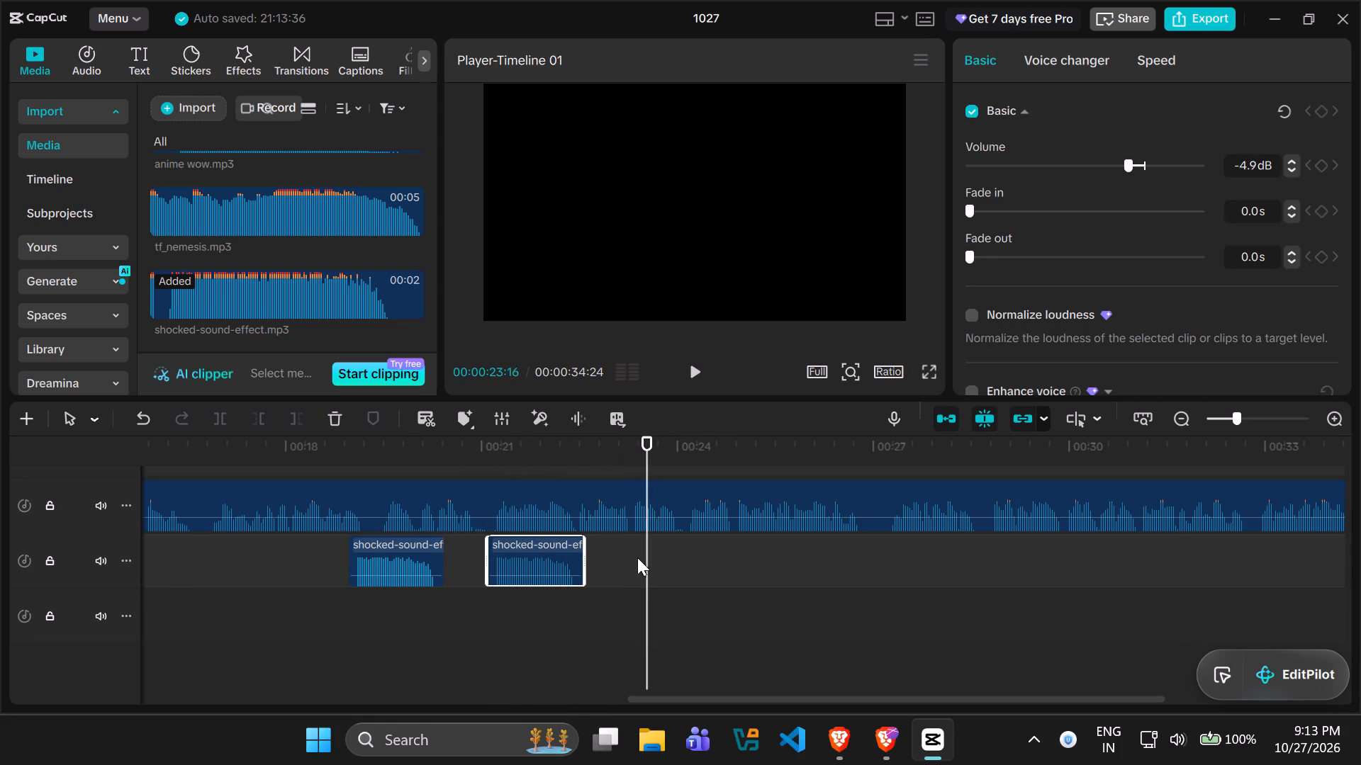
pyautogui.hotkey('ctrl', 'v')
pyautogui.press('space')
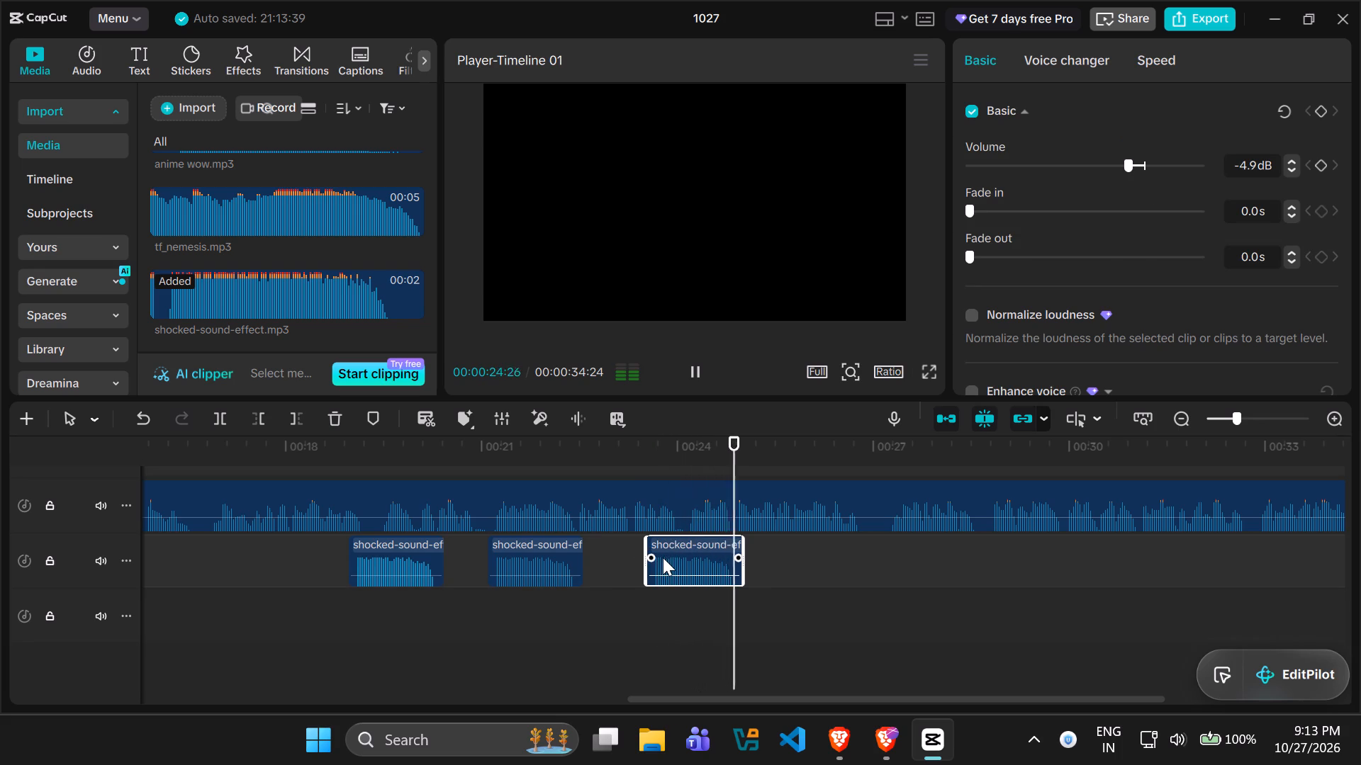
pyautogui.hotkey('ctrl', 'v')
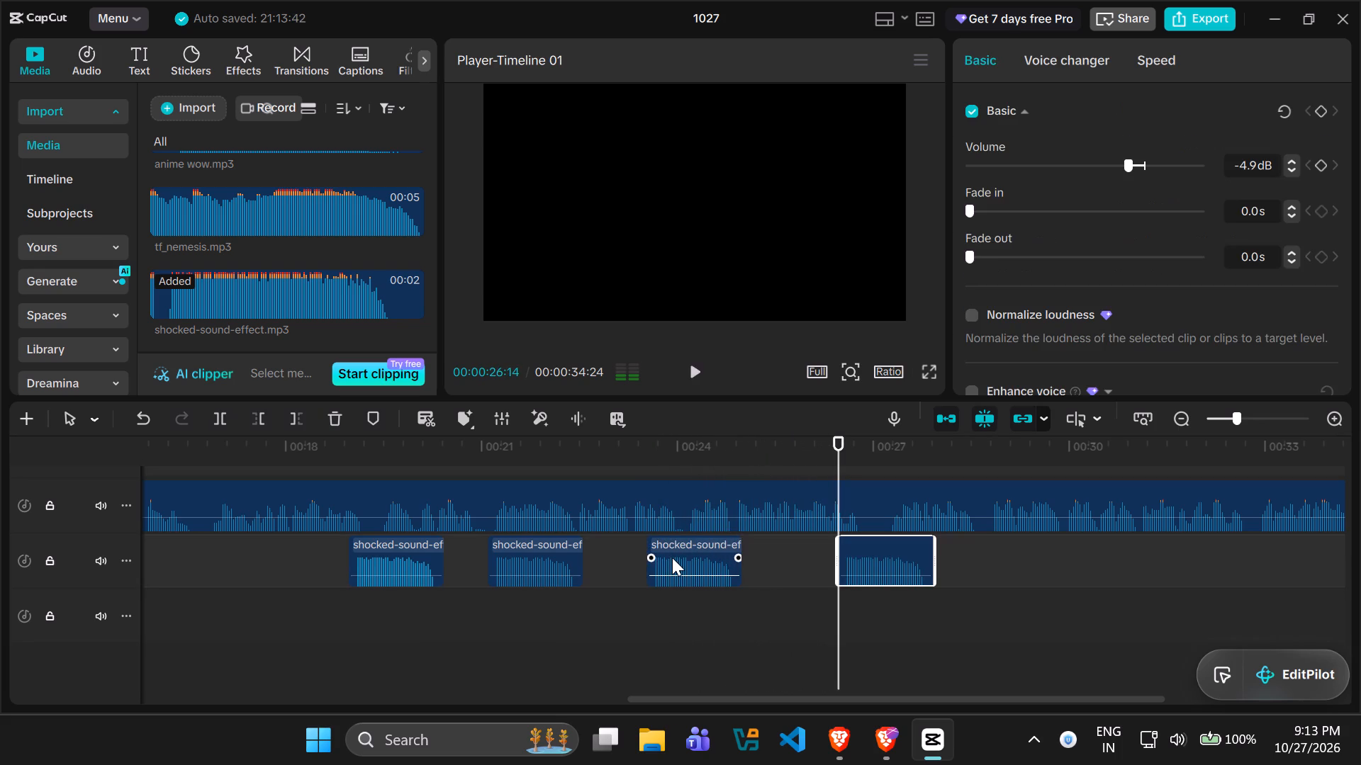
pyautogui.press('space')
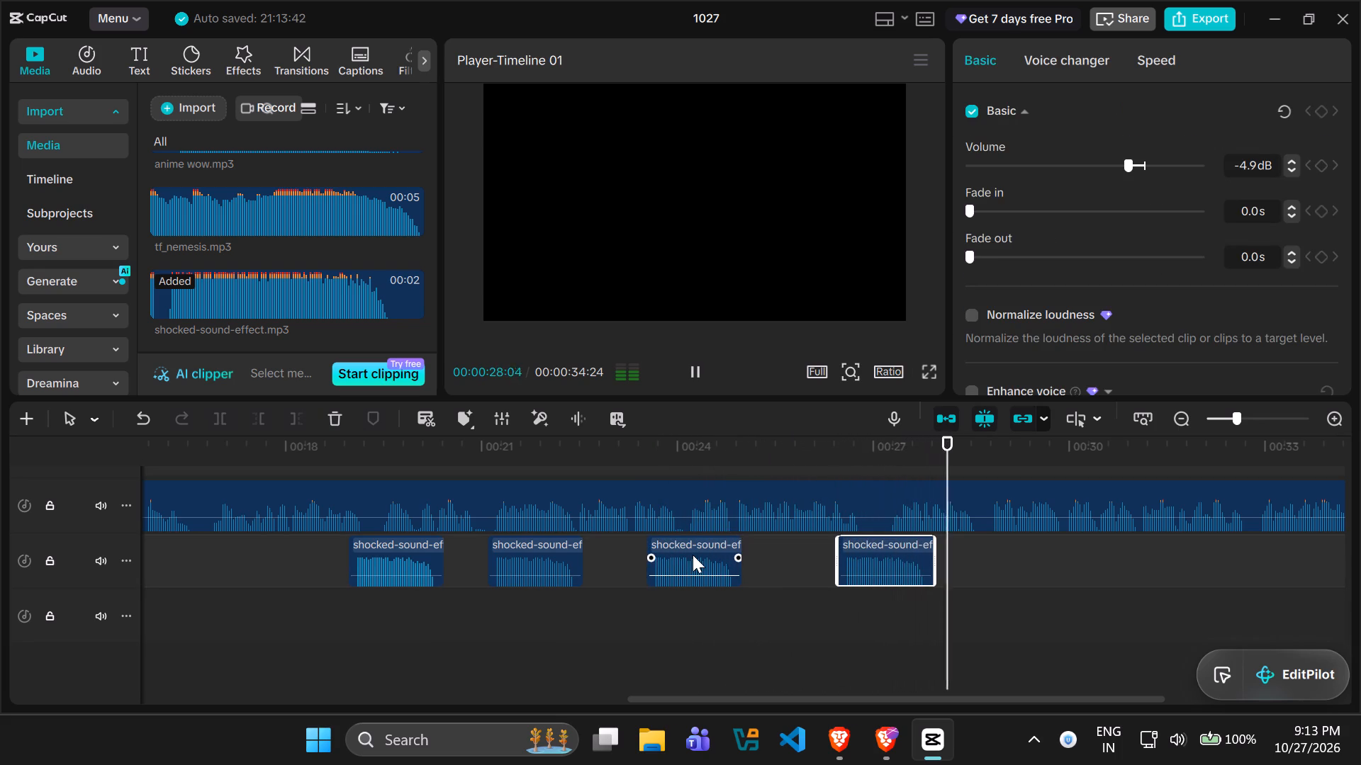
pyautogui.press('space')
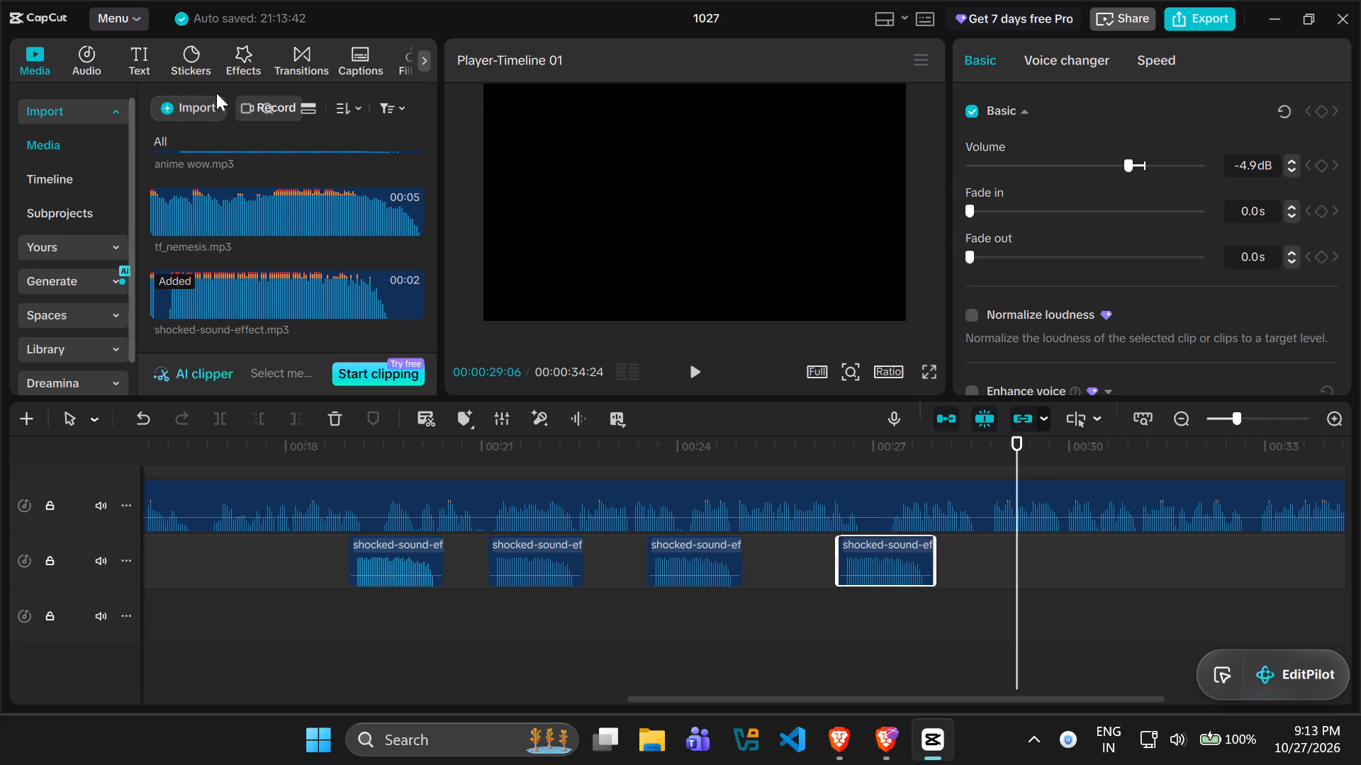
# Place tf_nemesis.mp3 on the third audio track, starting with the first shocked-sound-effect clip at about 19 seconds.
pyautogui.click(185, 110)
pyautogui.click(184, 222)
pyautogui.moveTo(209, 216); pyautogui.dragTo(215, 217)
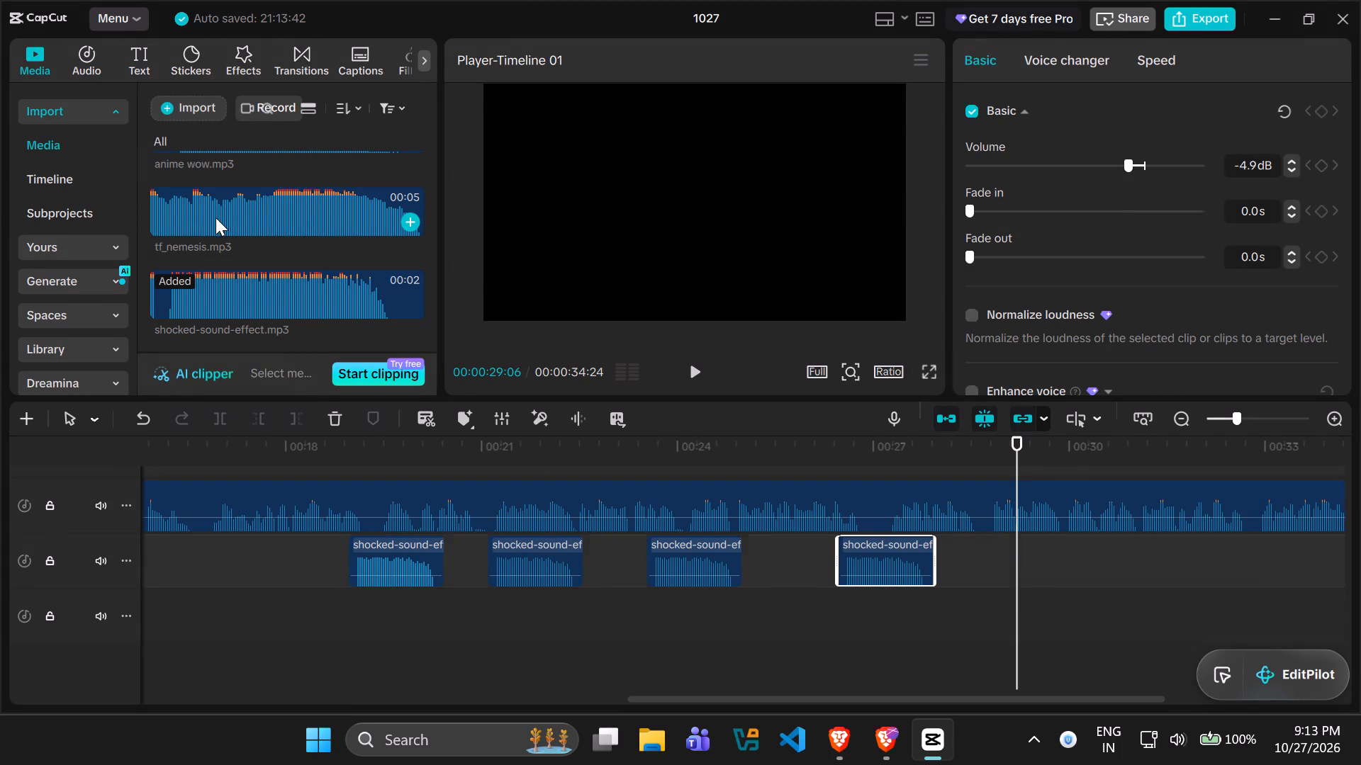
pyautogui.moveTo(215, 217); pyautogui.dragTo(347, 601)
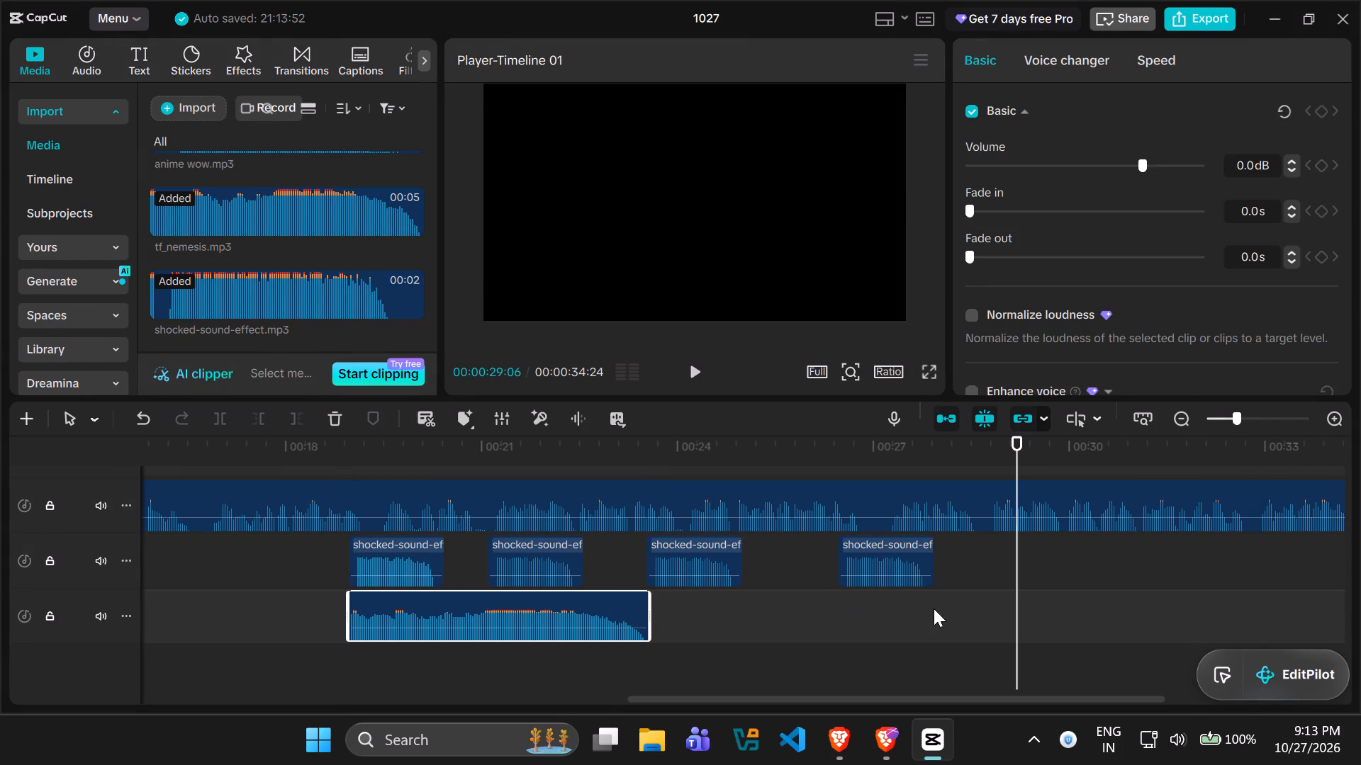
# Play back the tf_nemesis clip with the voiceover and lower its volume to -15.3 dB.
pyautogui.press('space')
pyautogui.click(253, 596)
pyautogui.press('space')
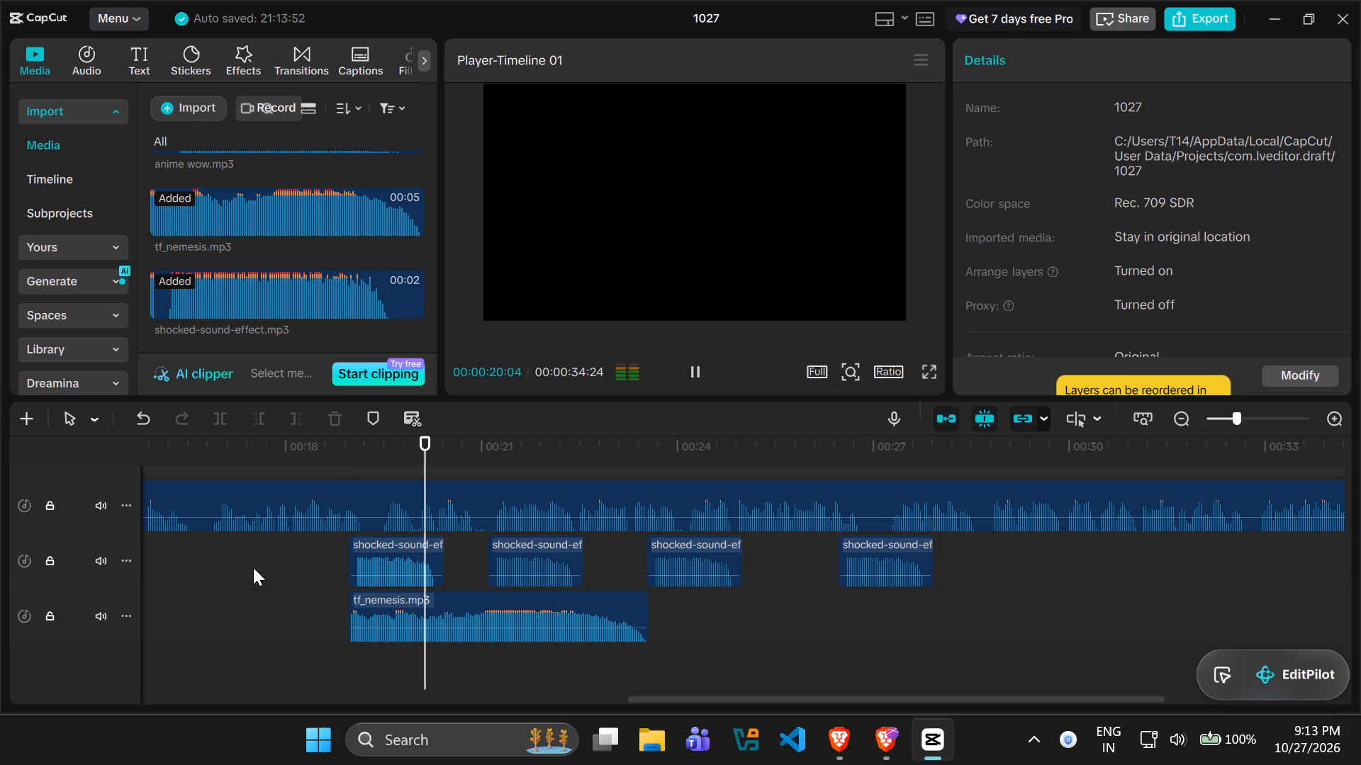
pyautogui.press('space')
pyautogui.click(478, 611)
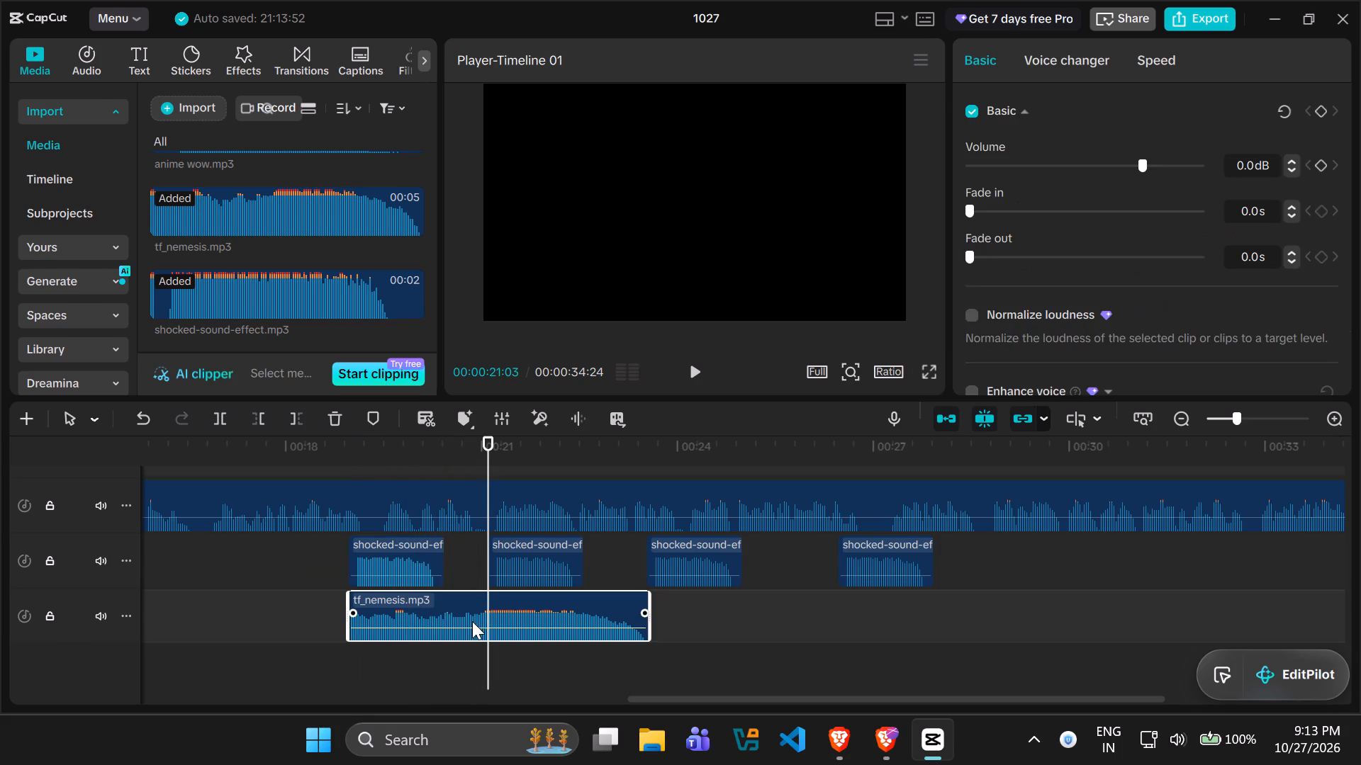
pyautogui.click(1111, 169)
pyautogui.press('space')
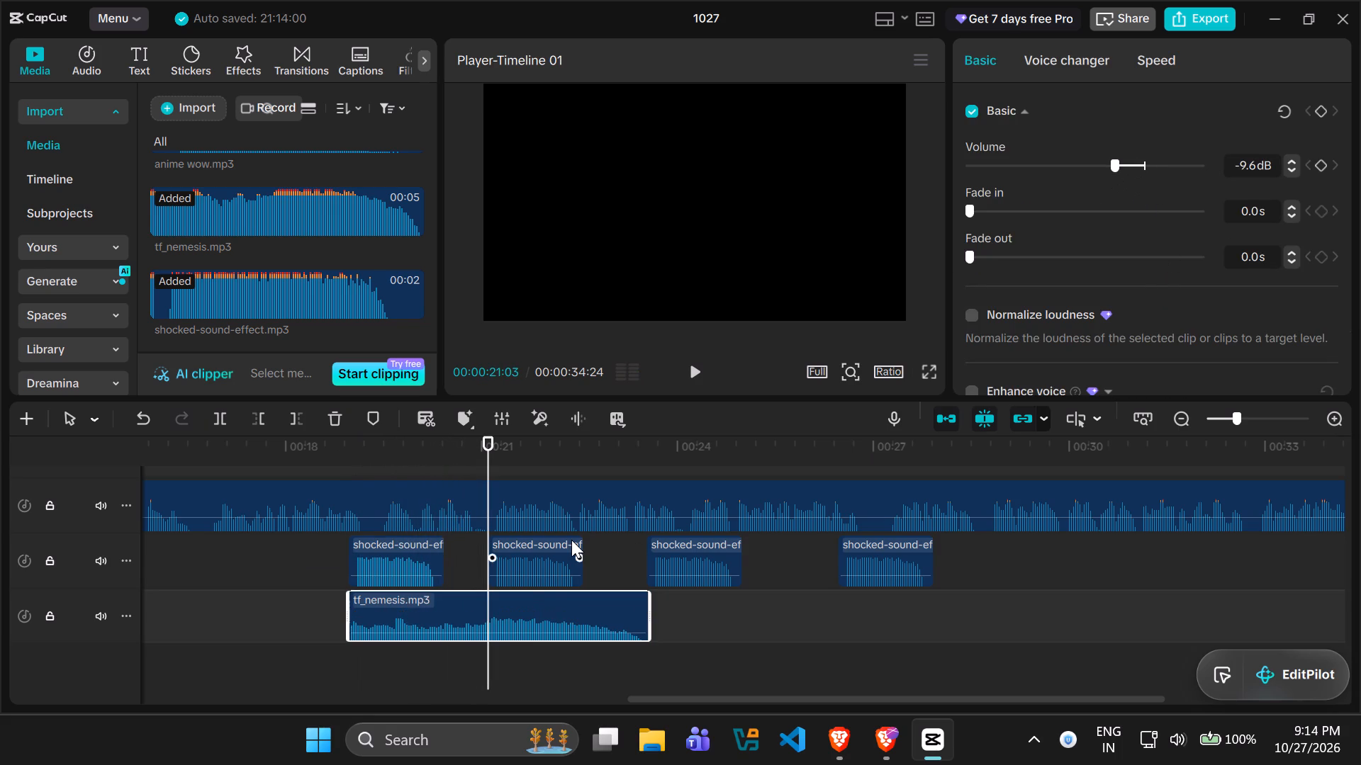
pyautogui.press('space')
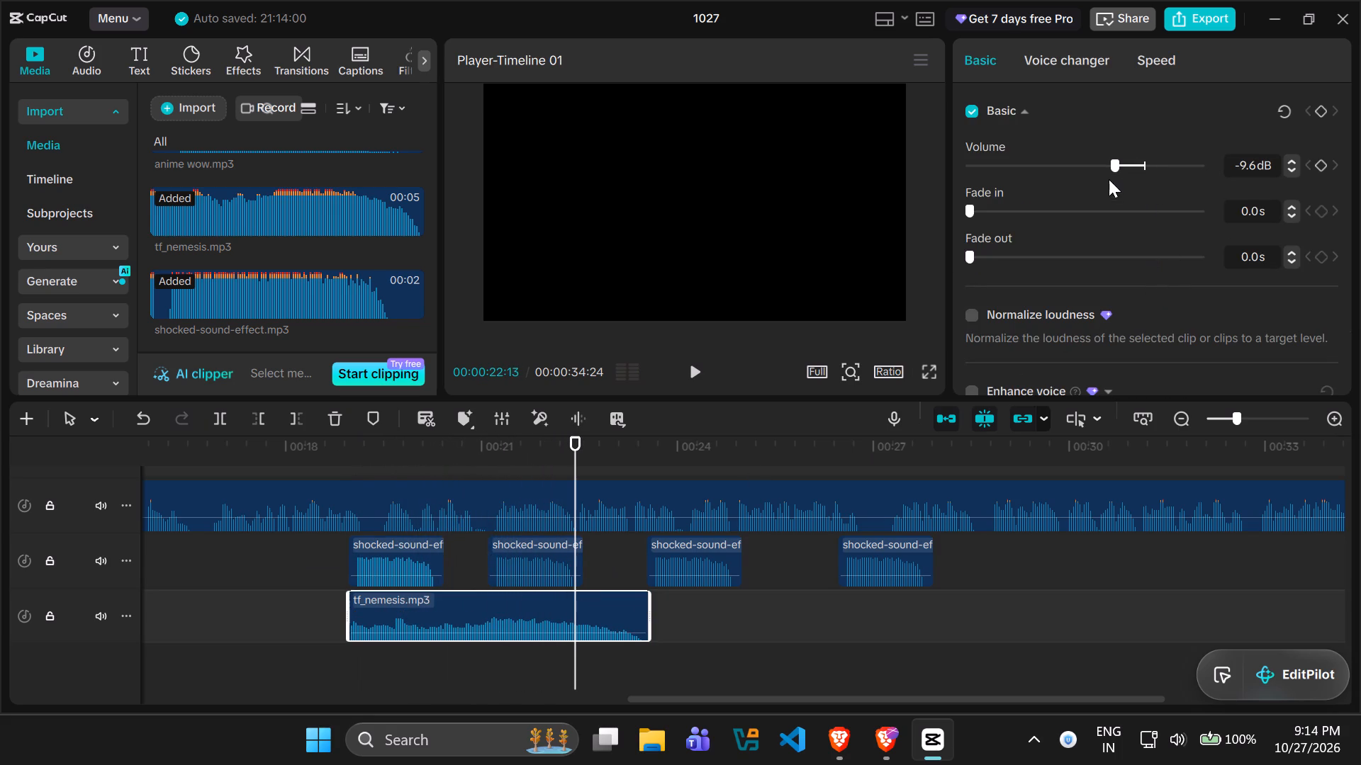
pyautogui.click(1094, 169)
pyautogui.press('space')
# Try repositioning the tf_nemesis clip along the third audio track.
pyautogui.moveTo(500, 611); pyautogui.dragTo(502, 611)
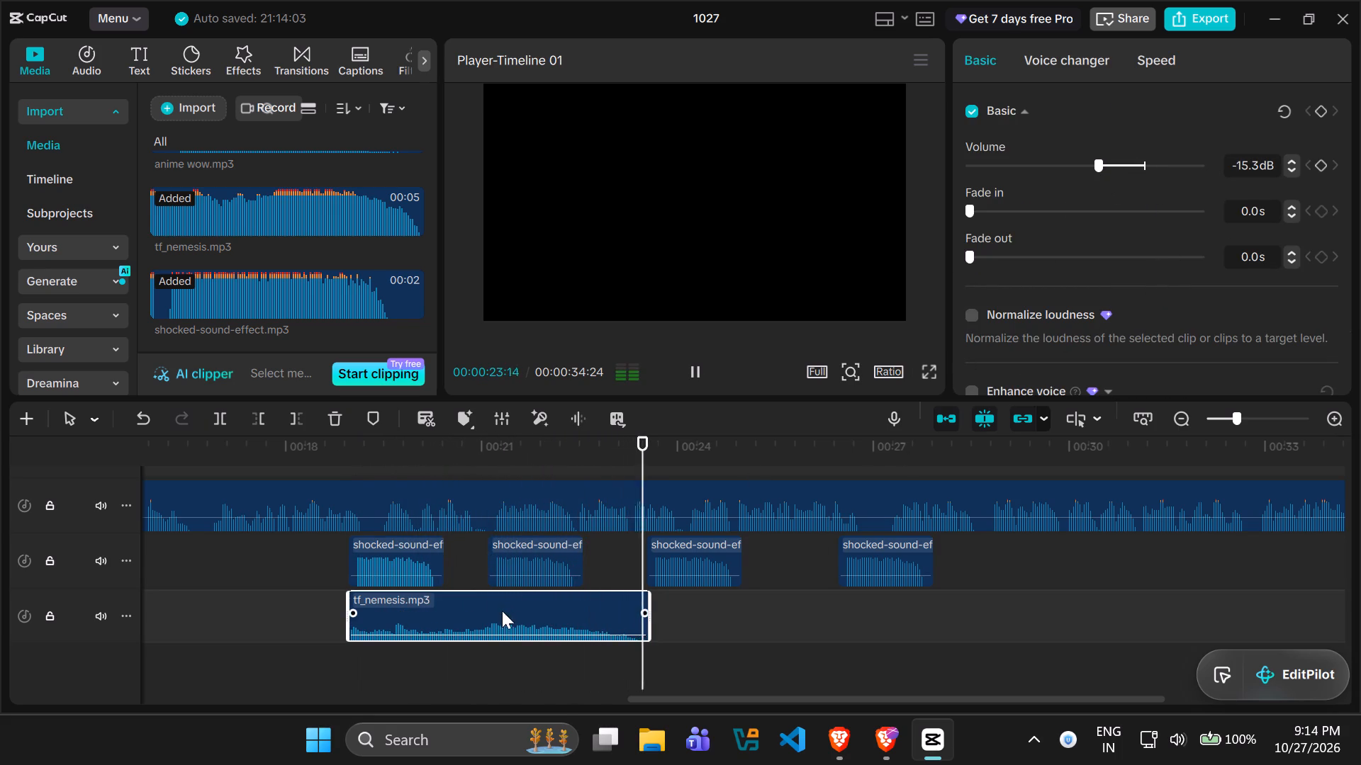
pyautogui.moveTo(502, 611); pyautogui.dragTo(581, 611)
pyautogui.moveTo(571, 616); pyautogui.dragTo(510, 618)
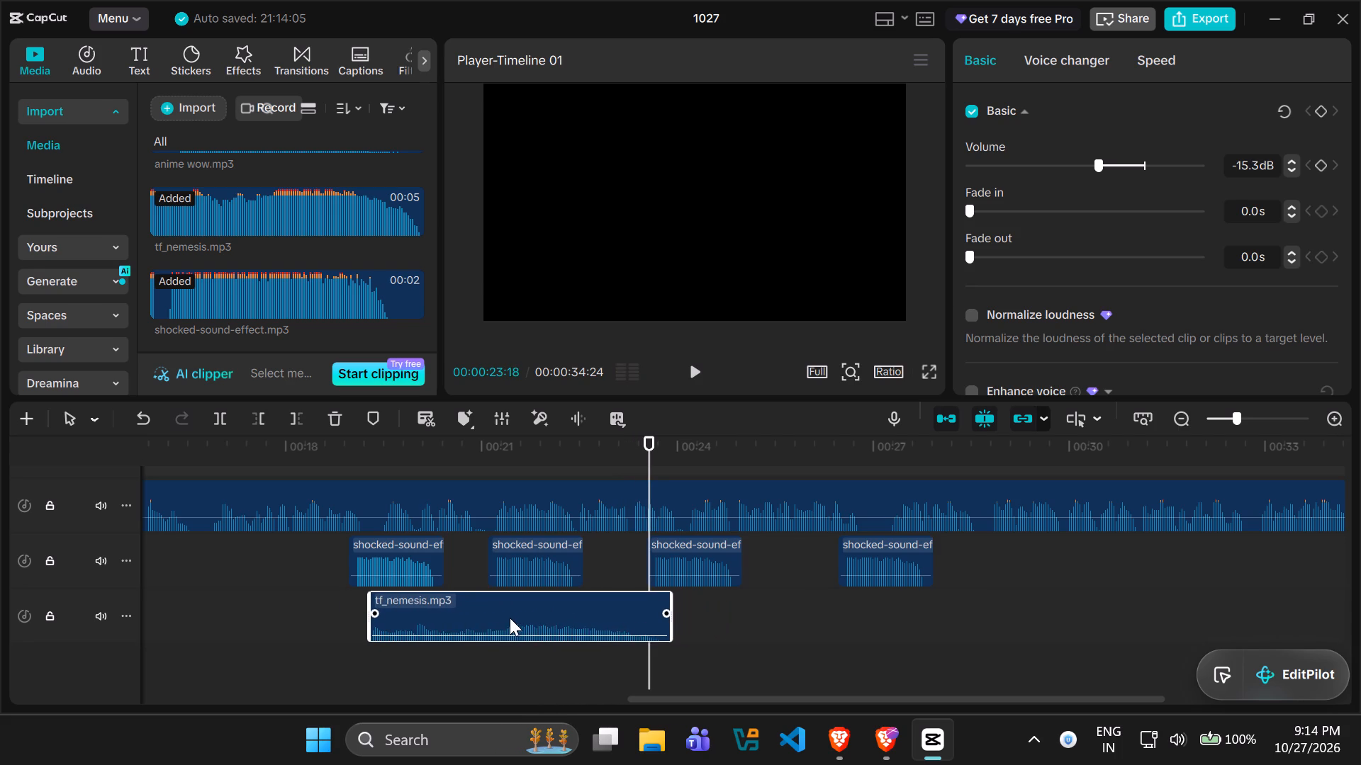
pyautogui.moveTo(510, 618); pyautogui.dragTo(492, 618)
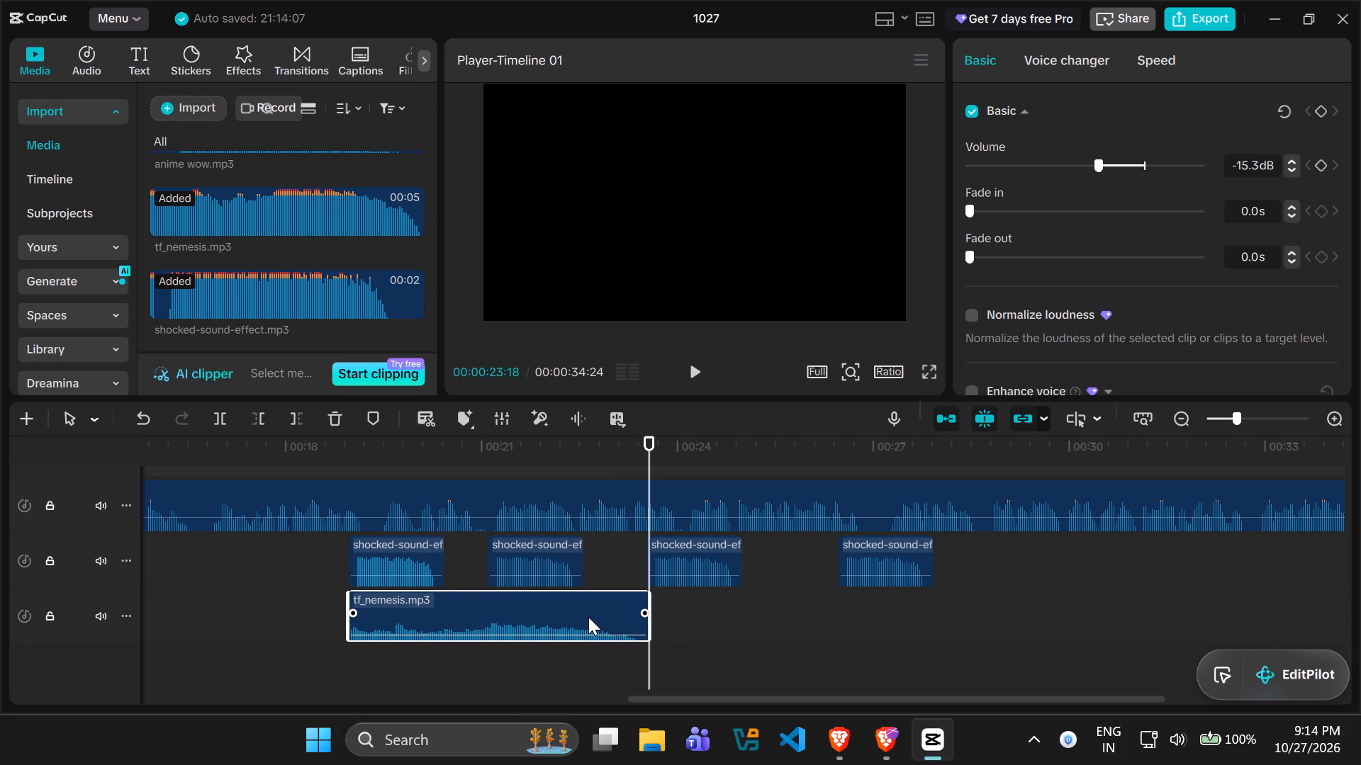
# Copy the tf_nemesis clip to 00:00:23:18 on the third audio track and play on to about 31 seconds.
pyautogui.hotkey('ctrl', 'c')
pyautogui.hotkey('ctrl', 'v')
pyautogui.press('space')
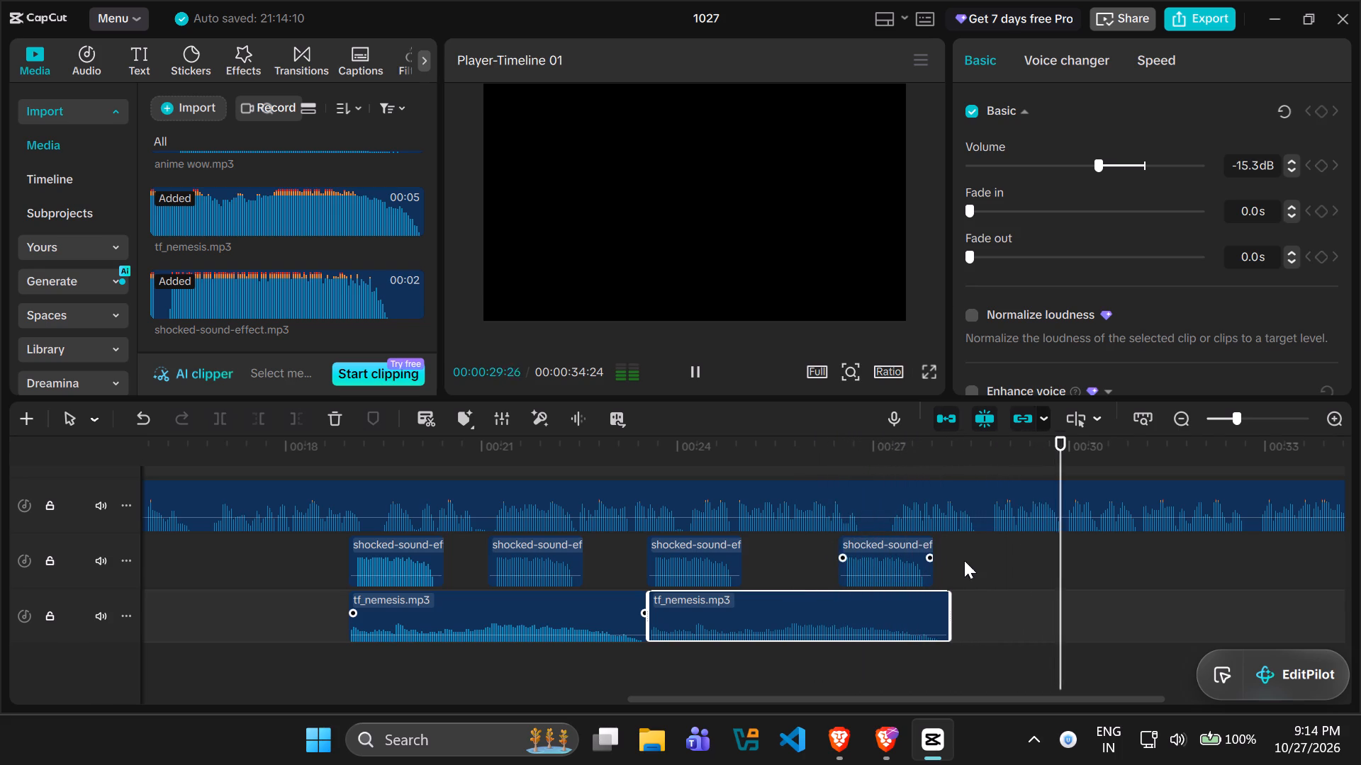
pyautogui.press('space')
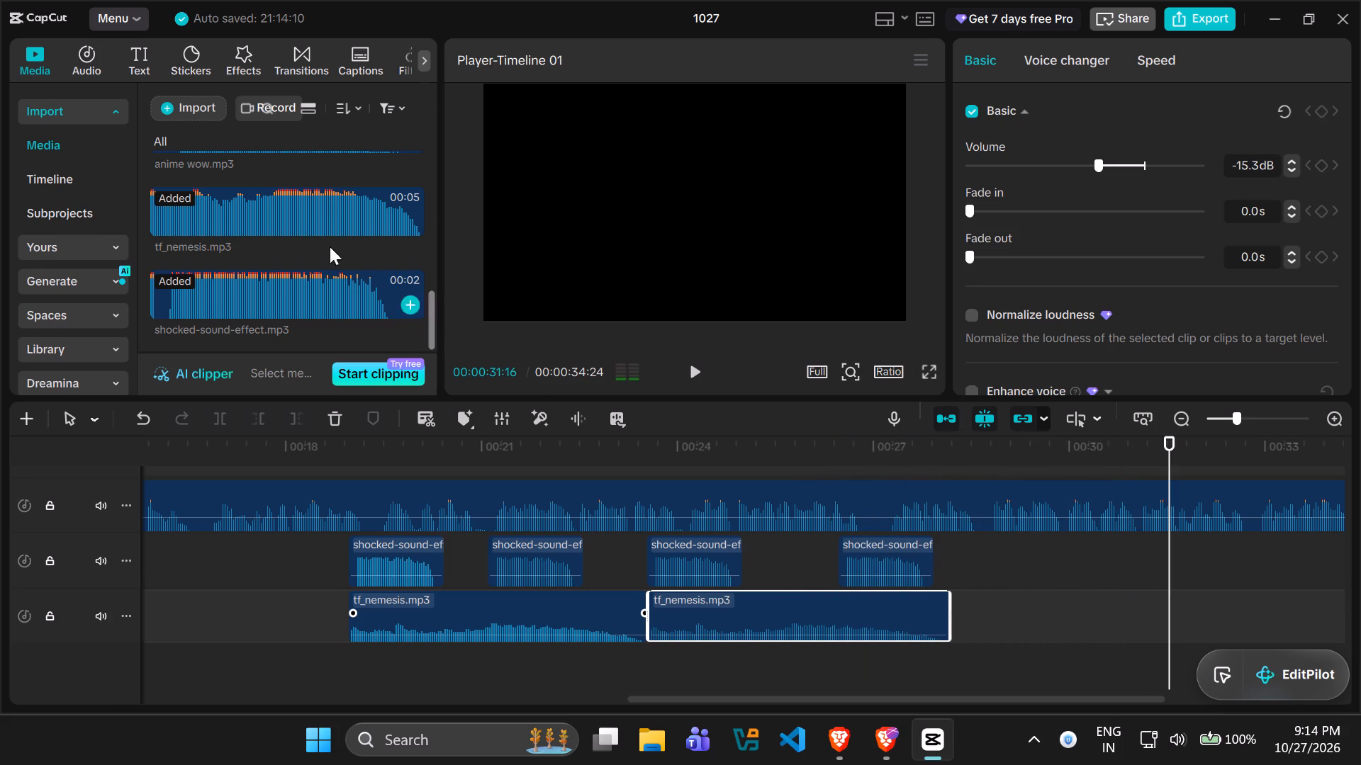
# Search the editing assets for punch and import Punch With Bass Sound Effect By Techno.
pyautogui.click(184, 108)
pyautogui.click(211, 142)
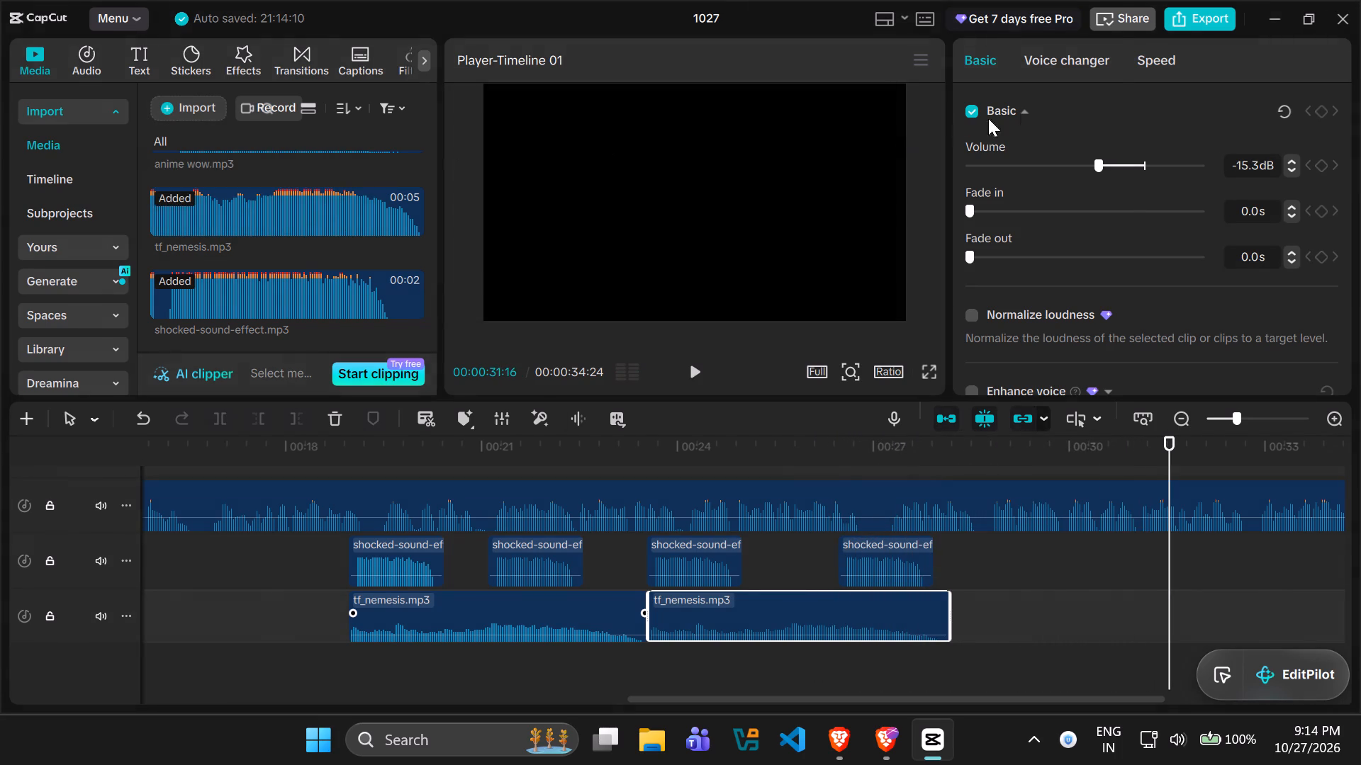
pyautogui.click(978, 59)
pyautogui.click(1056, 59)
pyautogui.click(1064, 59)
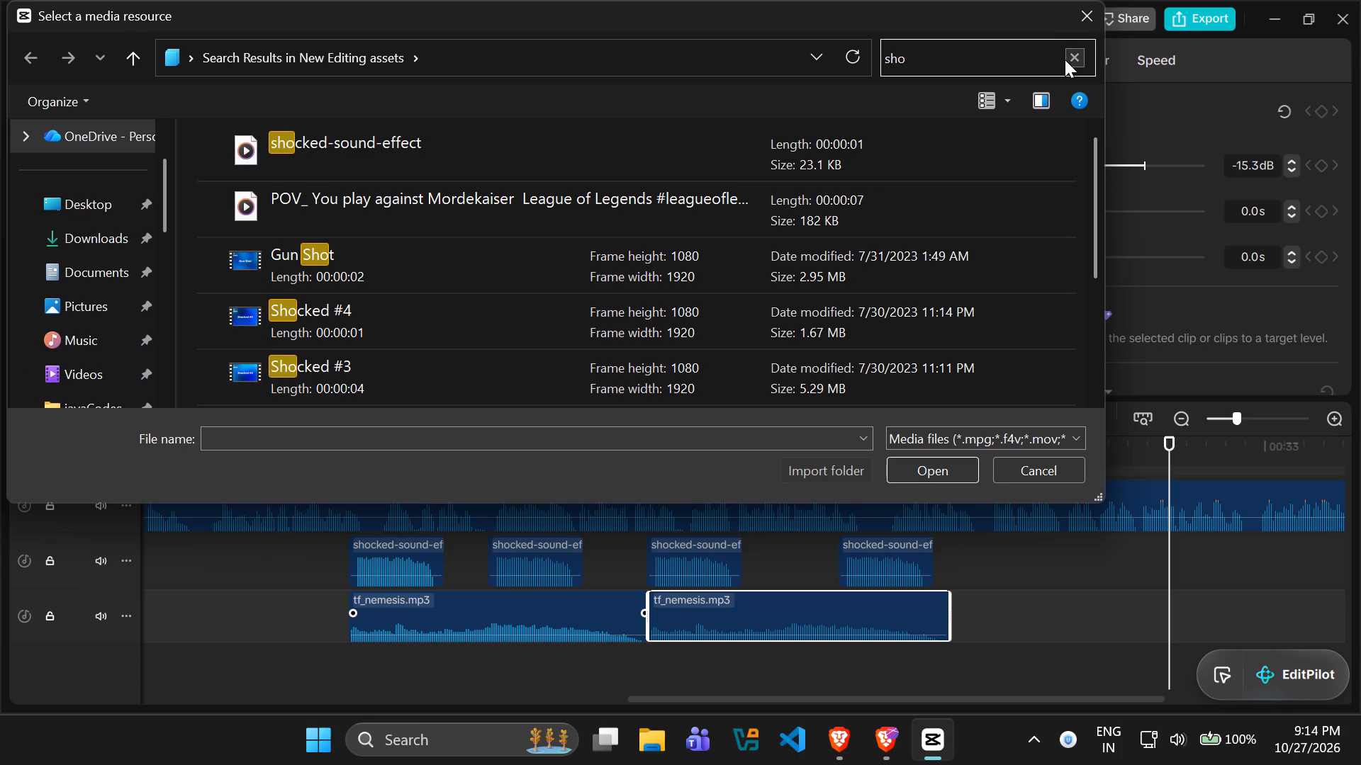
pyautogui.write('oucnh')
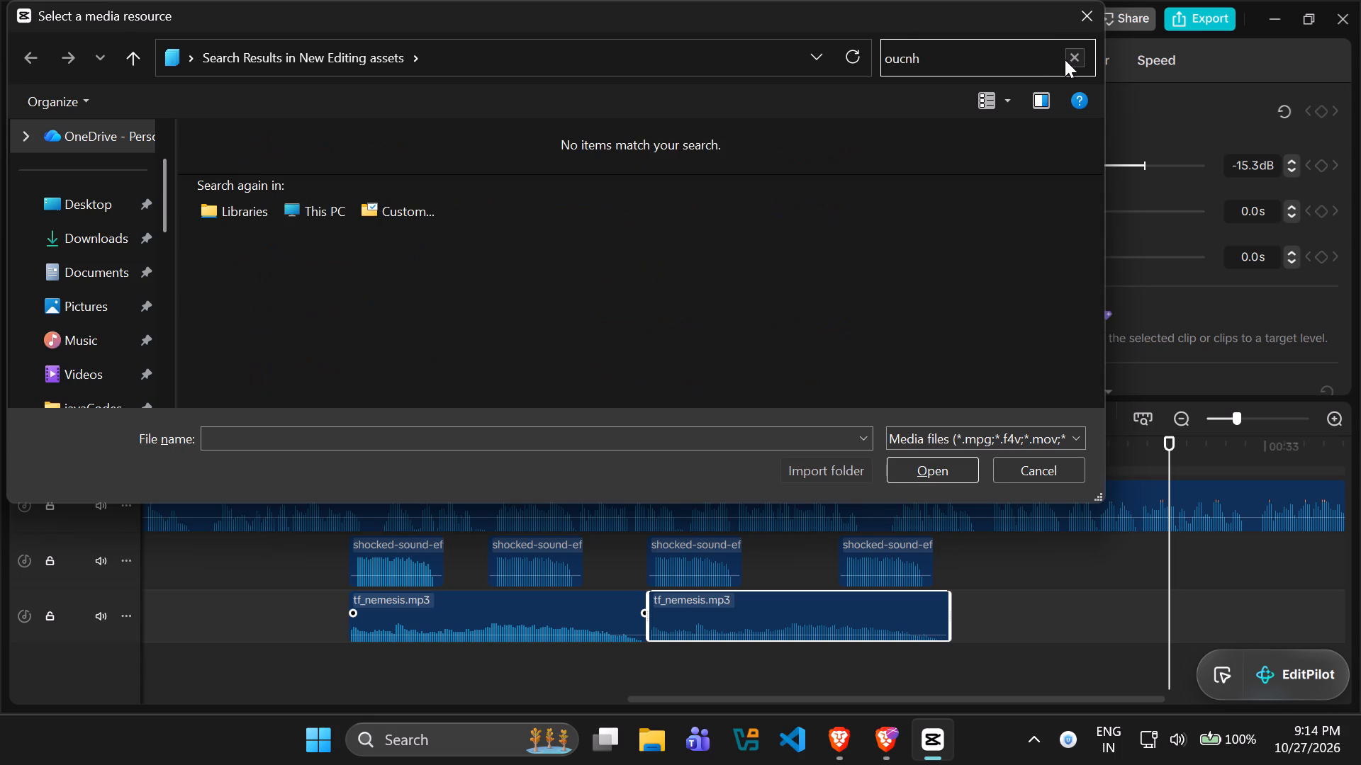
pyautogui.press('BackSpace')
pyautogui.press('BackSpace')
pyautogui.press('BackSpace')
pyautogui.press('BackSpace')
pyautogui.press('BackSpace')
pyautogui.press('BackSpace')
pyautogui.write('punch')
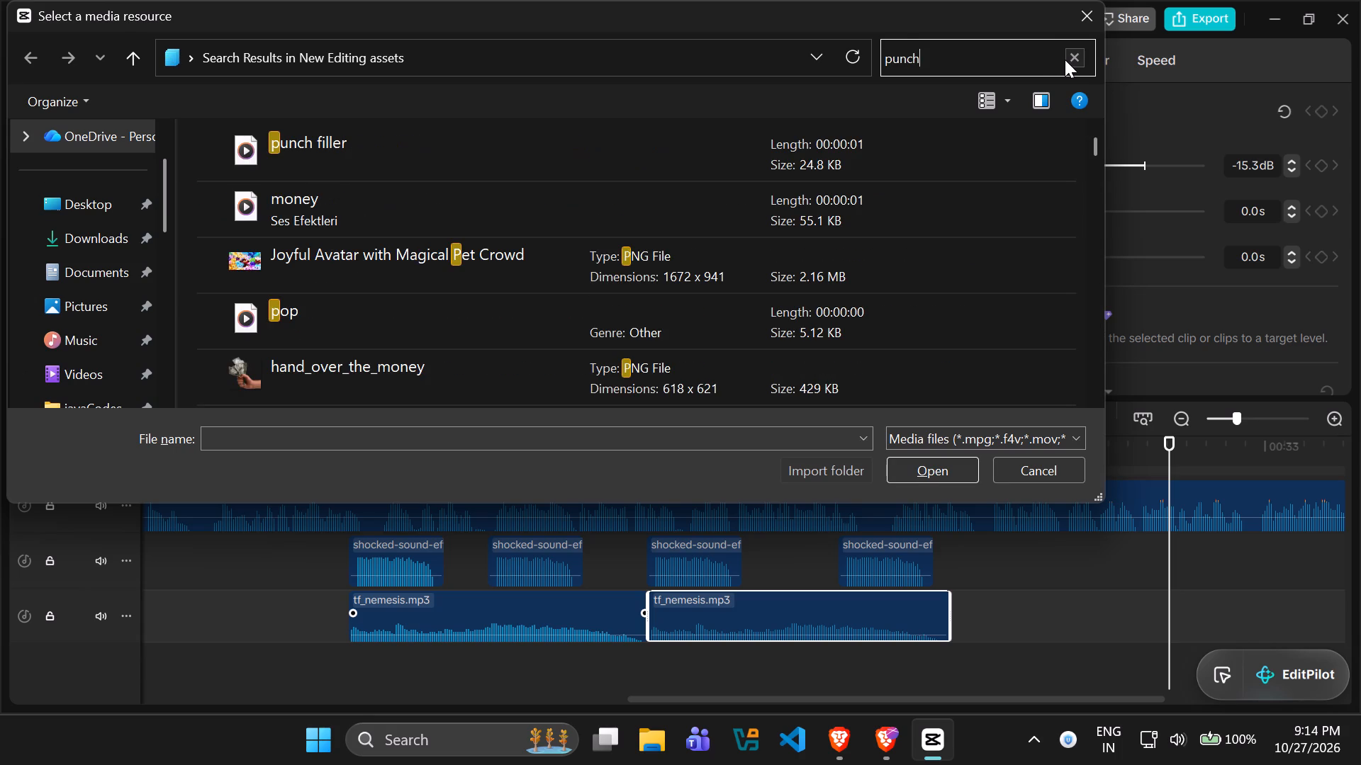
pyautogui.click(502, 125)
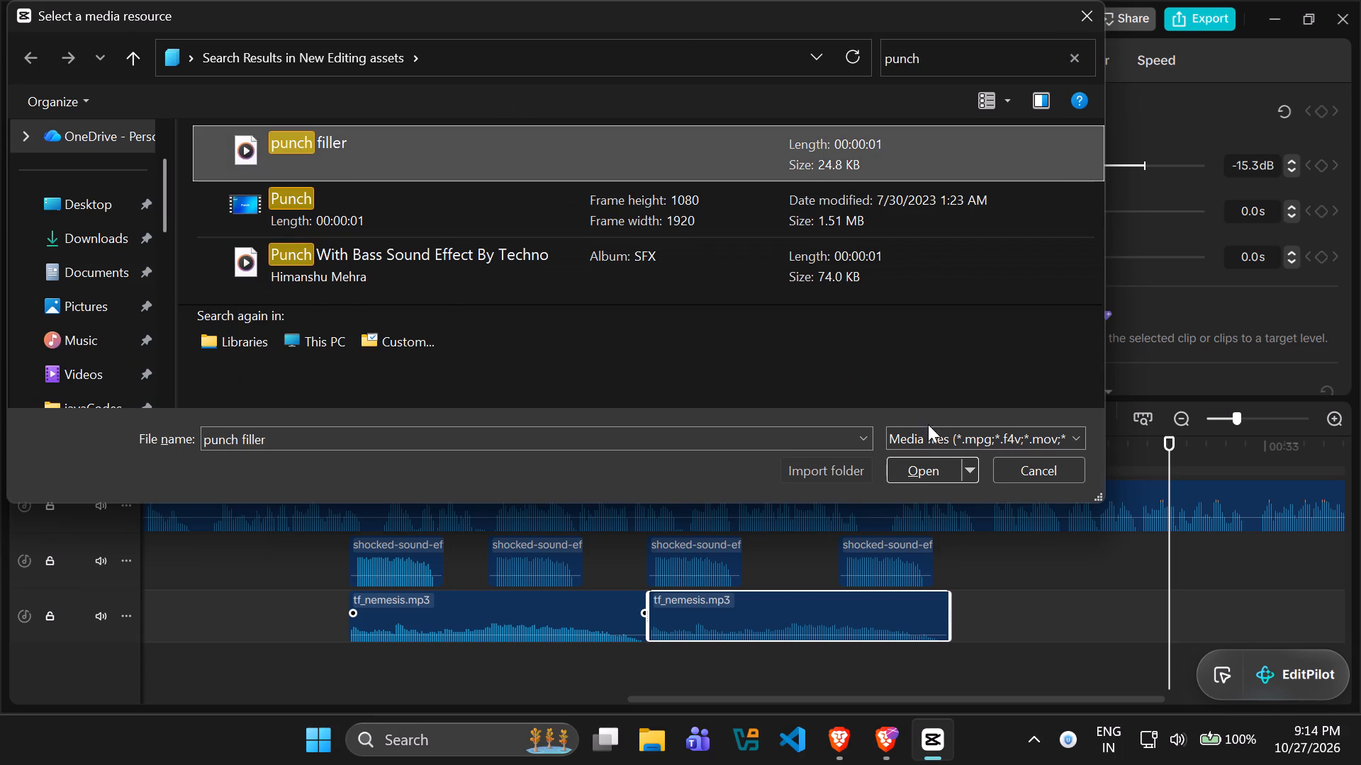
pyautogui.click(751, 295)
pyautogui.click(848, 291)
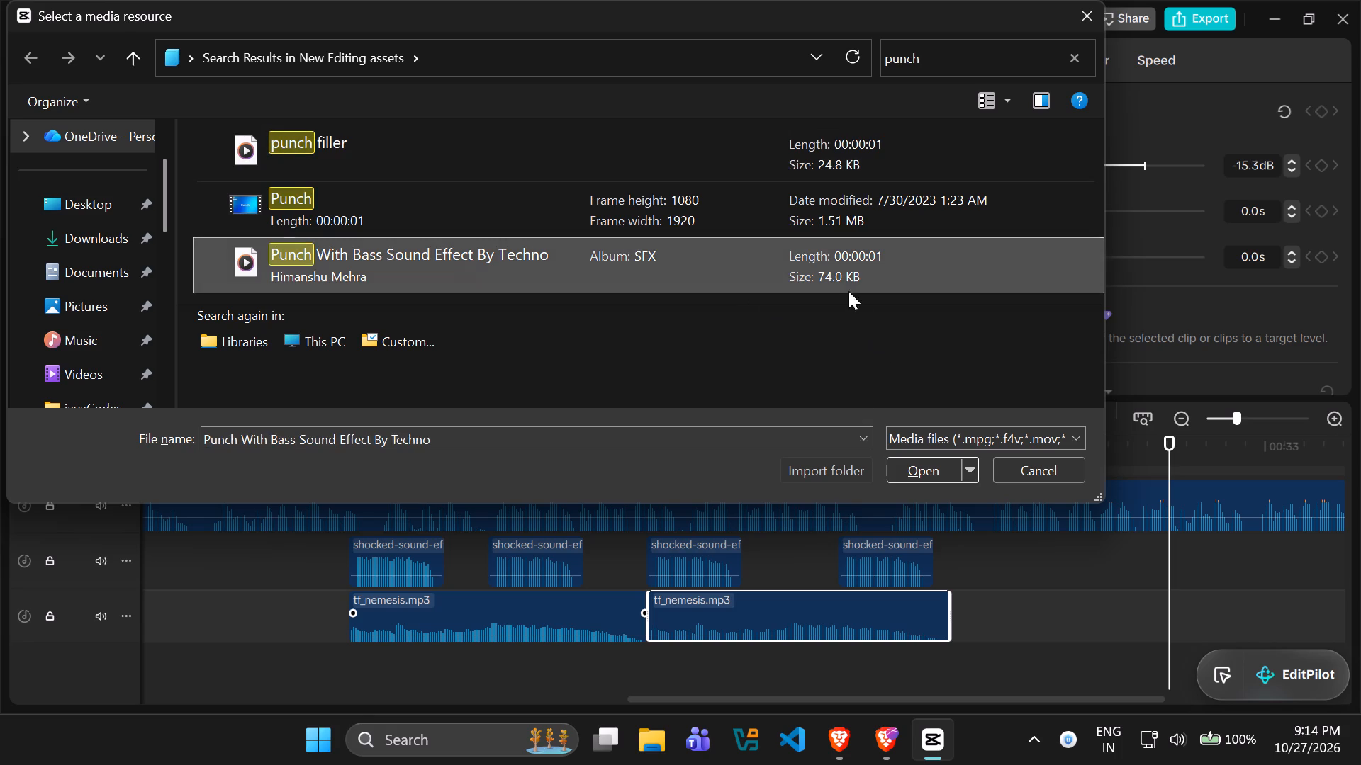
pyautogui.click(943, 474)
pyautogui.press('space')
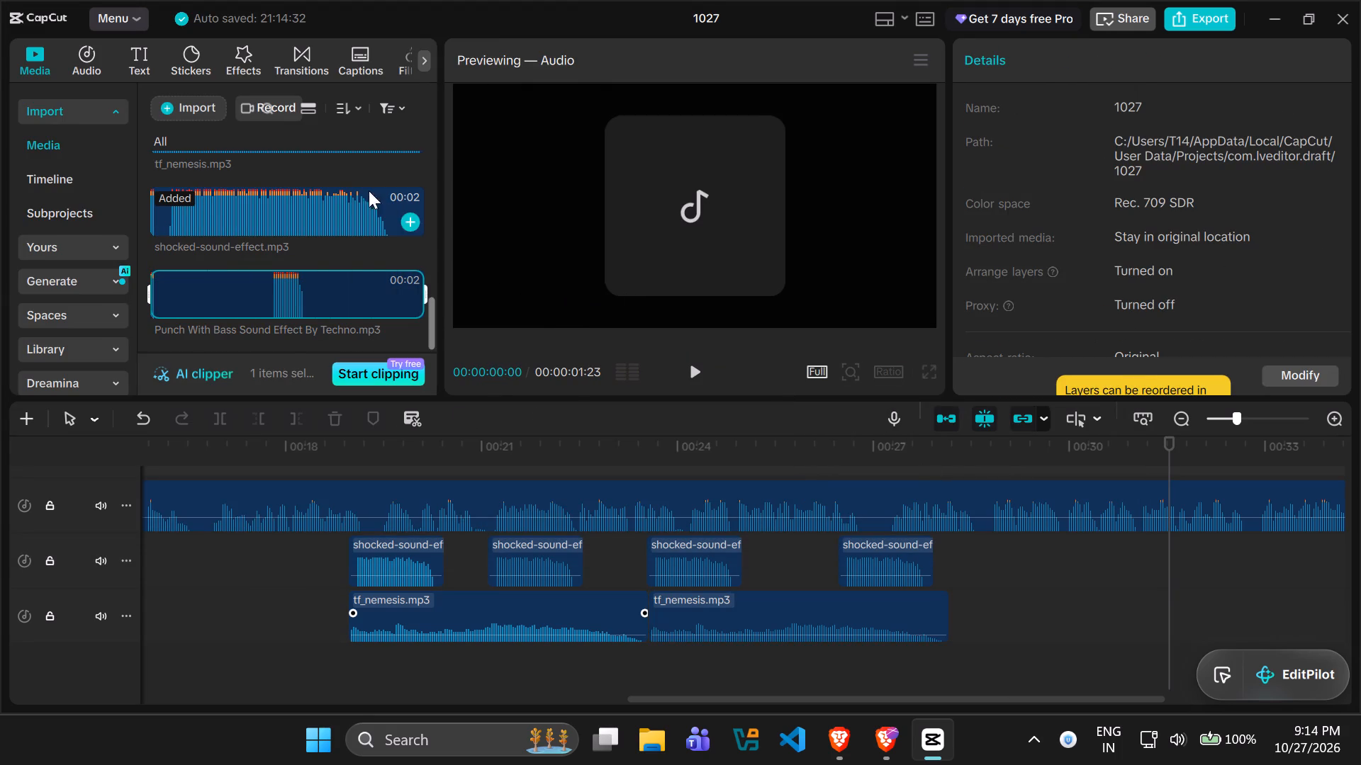
# Import the punch filler sound effect from the punch search in the editing assets.
pyautogui.click(190, 104)
pyautogui.click(228, 137)
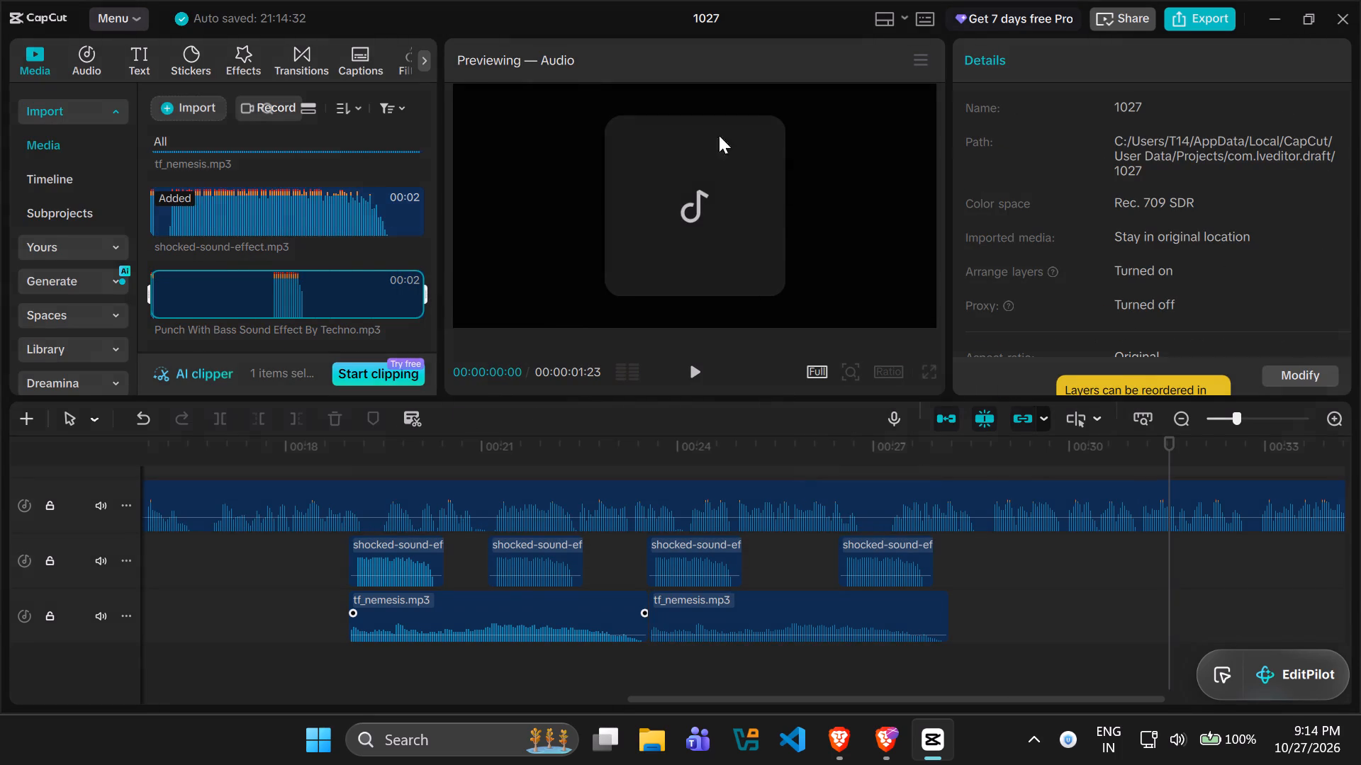
pyautogui.click(483, 149)
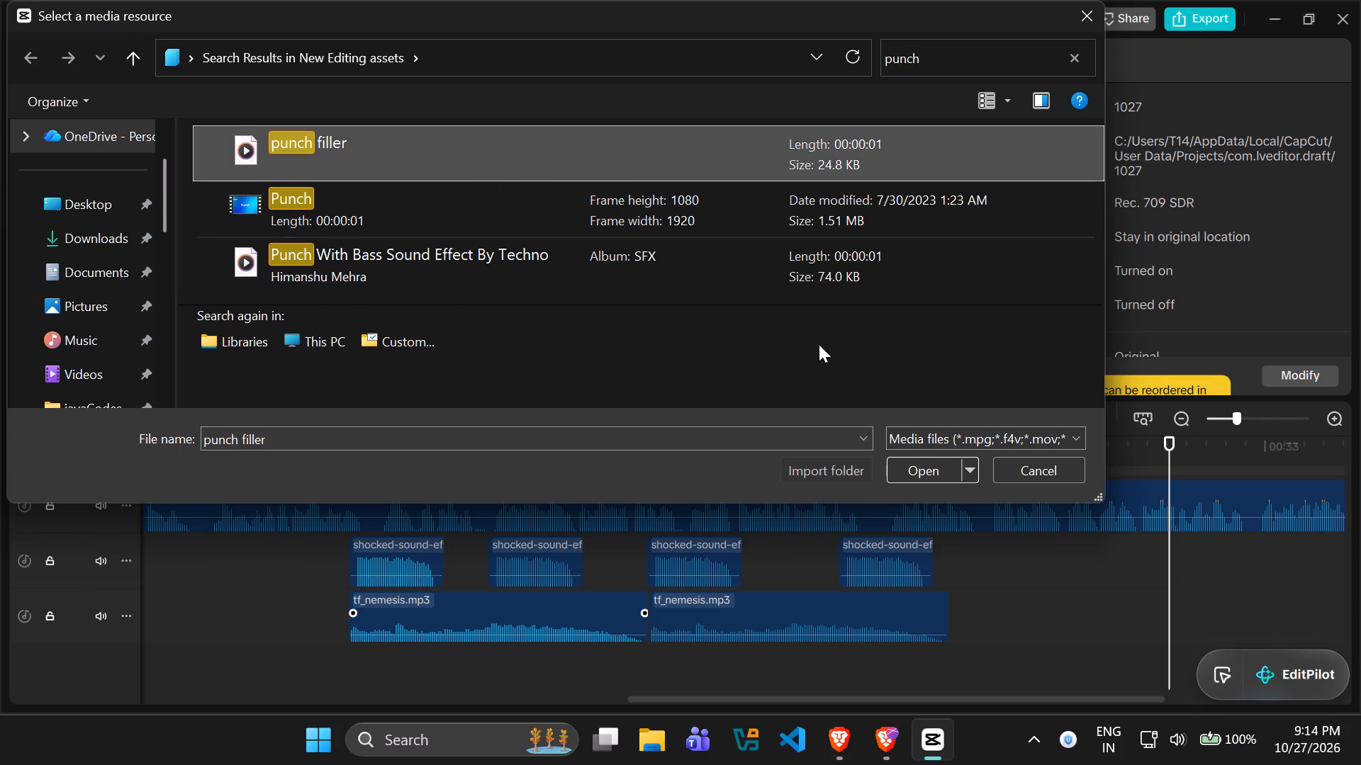
pyautogui.click(906, 460)
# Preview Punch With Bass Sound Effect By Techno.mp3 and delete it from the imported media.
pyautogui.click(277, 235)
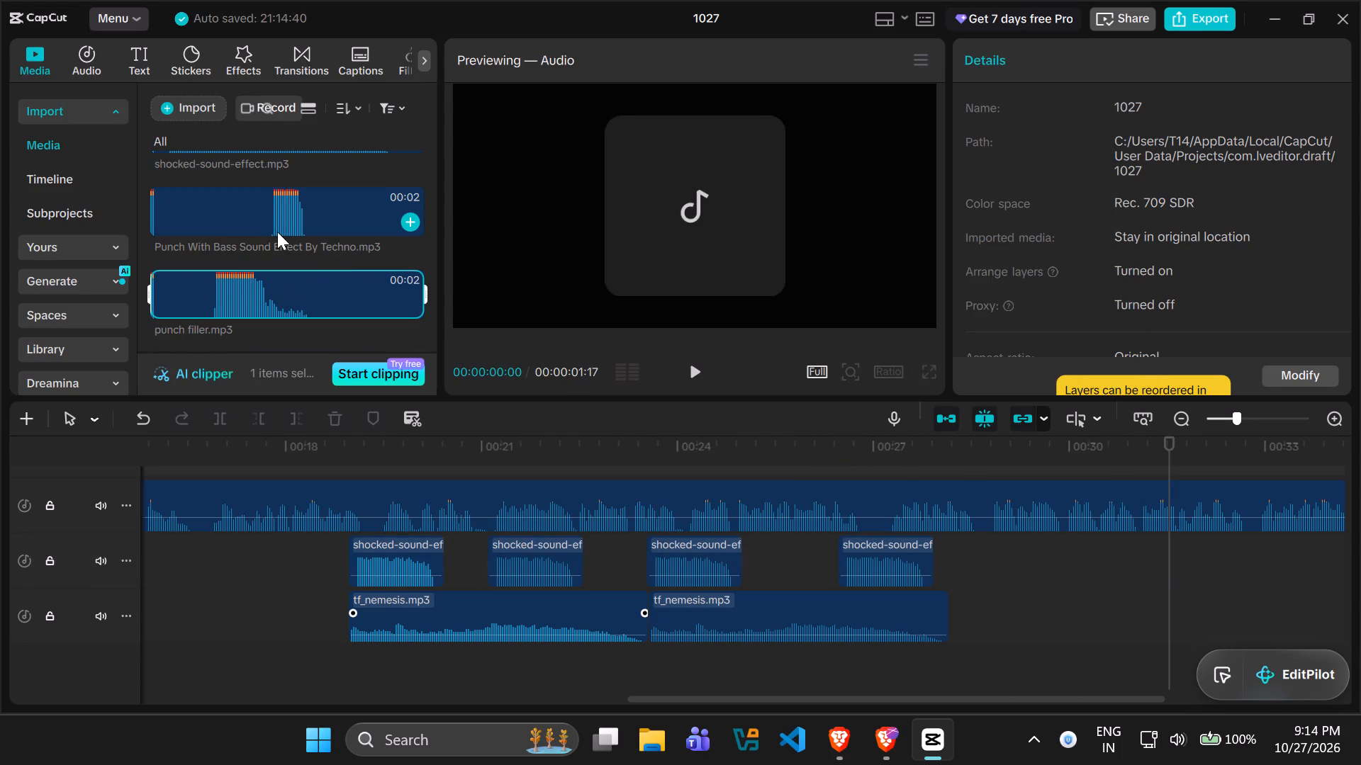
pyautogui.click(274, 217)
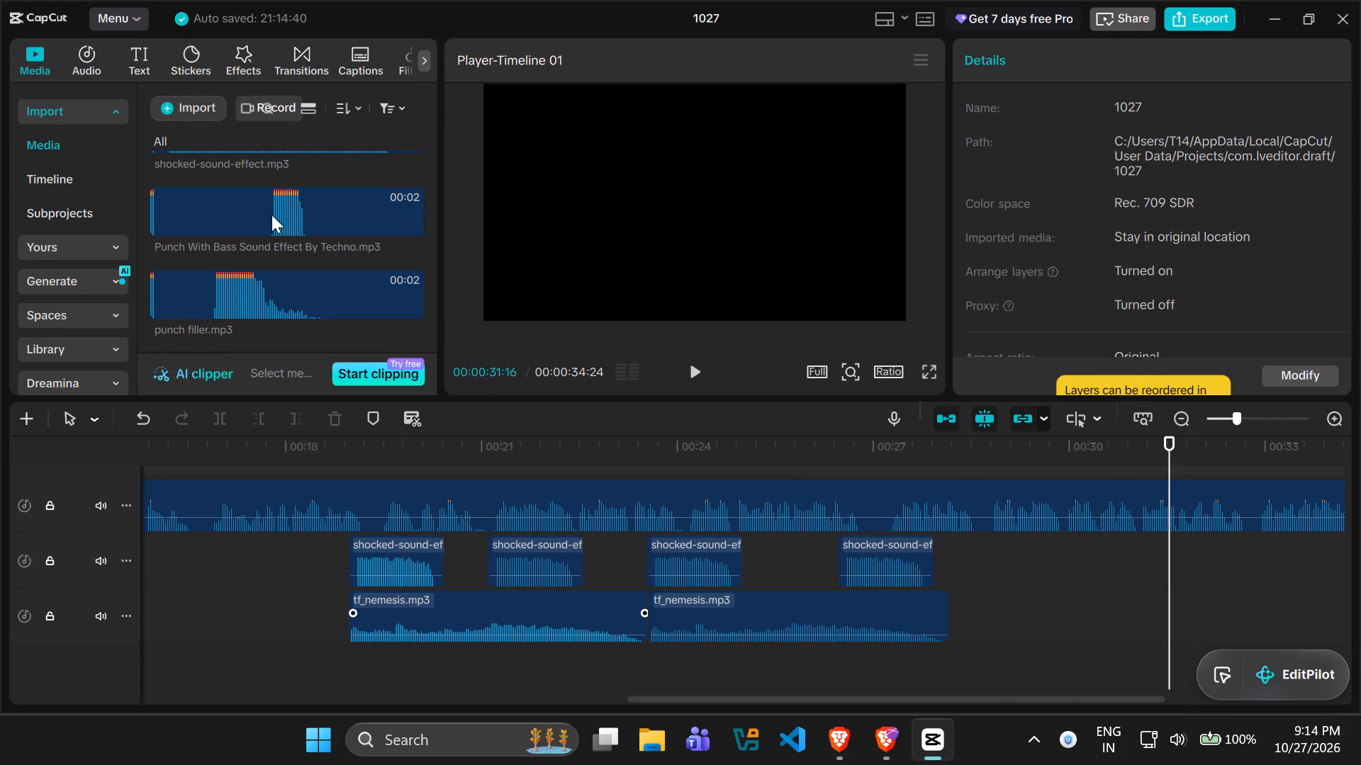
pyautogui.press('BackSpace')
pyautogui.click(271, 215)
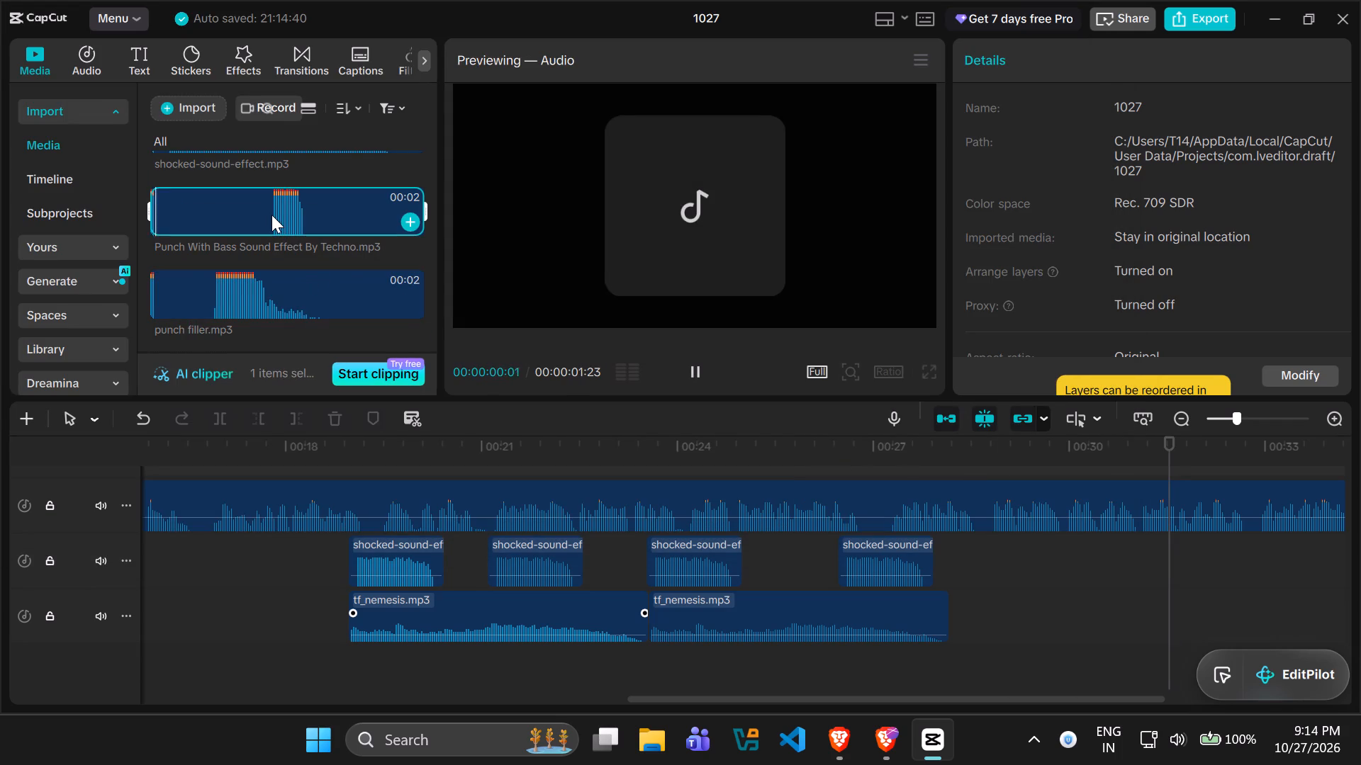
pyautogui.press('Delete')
# Place punch filler.mp3 on the third audio track at about 30 seconds and play the timeline from about 23 seconds.
pyautogui.moveTo(259, 297); pyautogui.dragTo(1067, 585)
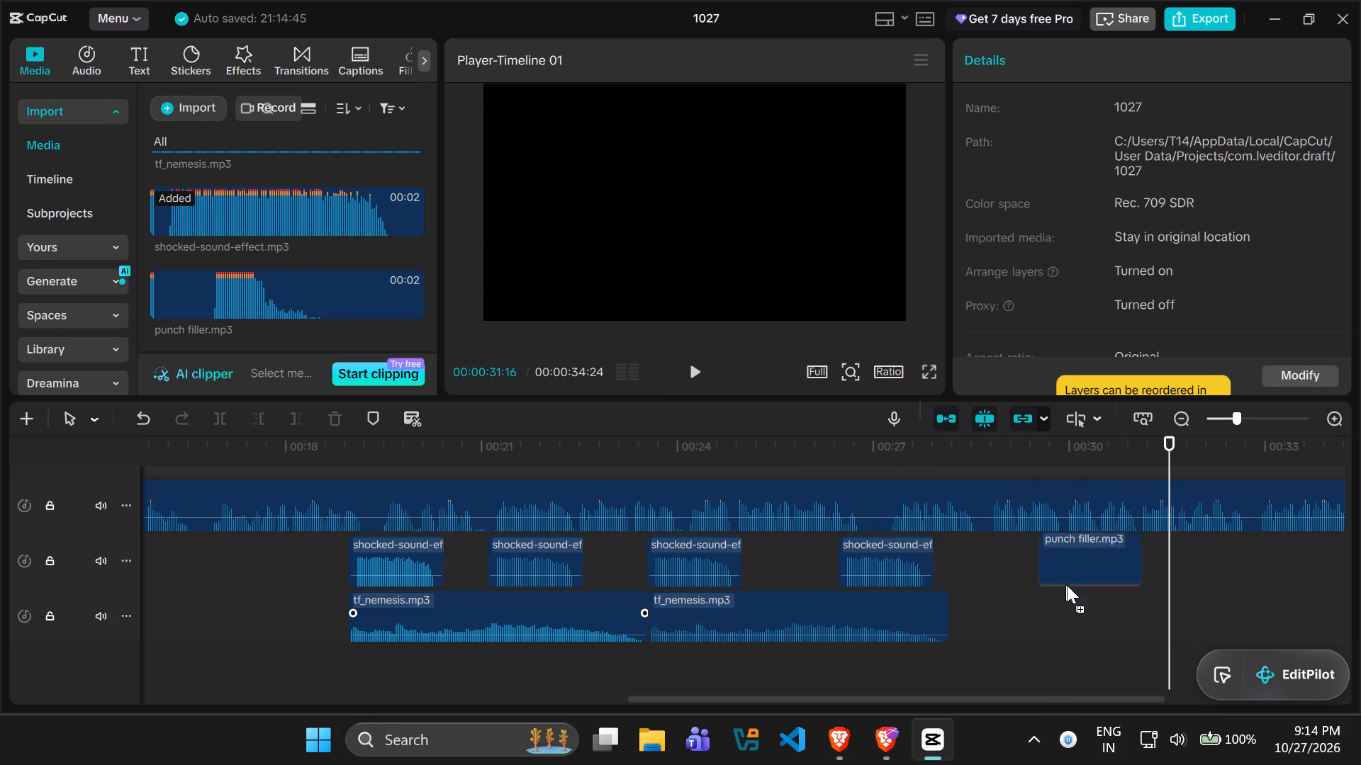
pyautogui.moveTo(1067, 585); pyautogui.dragTo(1081, 596)
pyautogui.moveTo(1167, 557); pyautogui.dragTo(612, 556)
pyautogui.press('space')
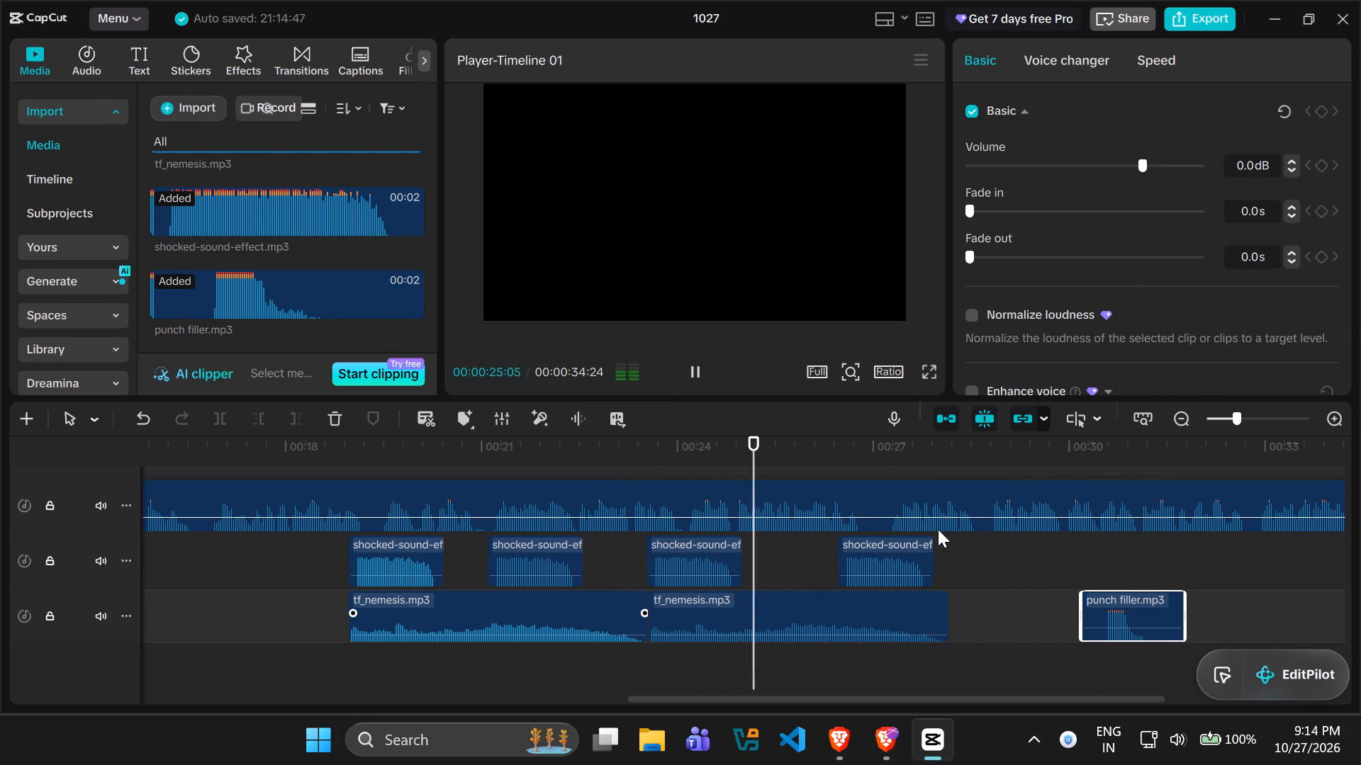
pyautogui.press('space')
# Search the editing assets for mouse and import the Mouse Click video.
pyautogui.click(191, 102)
pyautogui.click(239, 142)
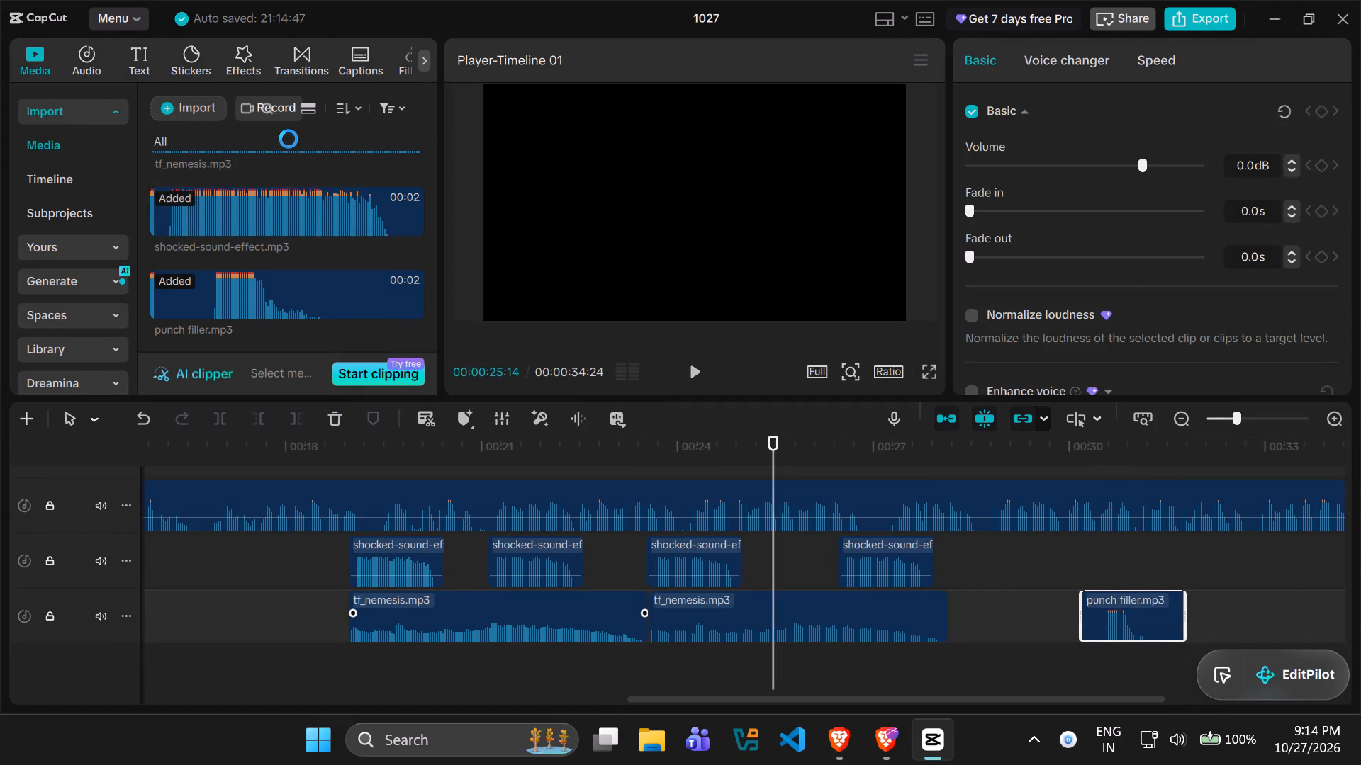
pyautogui.click(1063, 65)
pyautogui.click(992, 52)
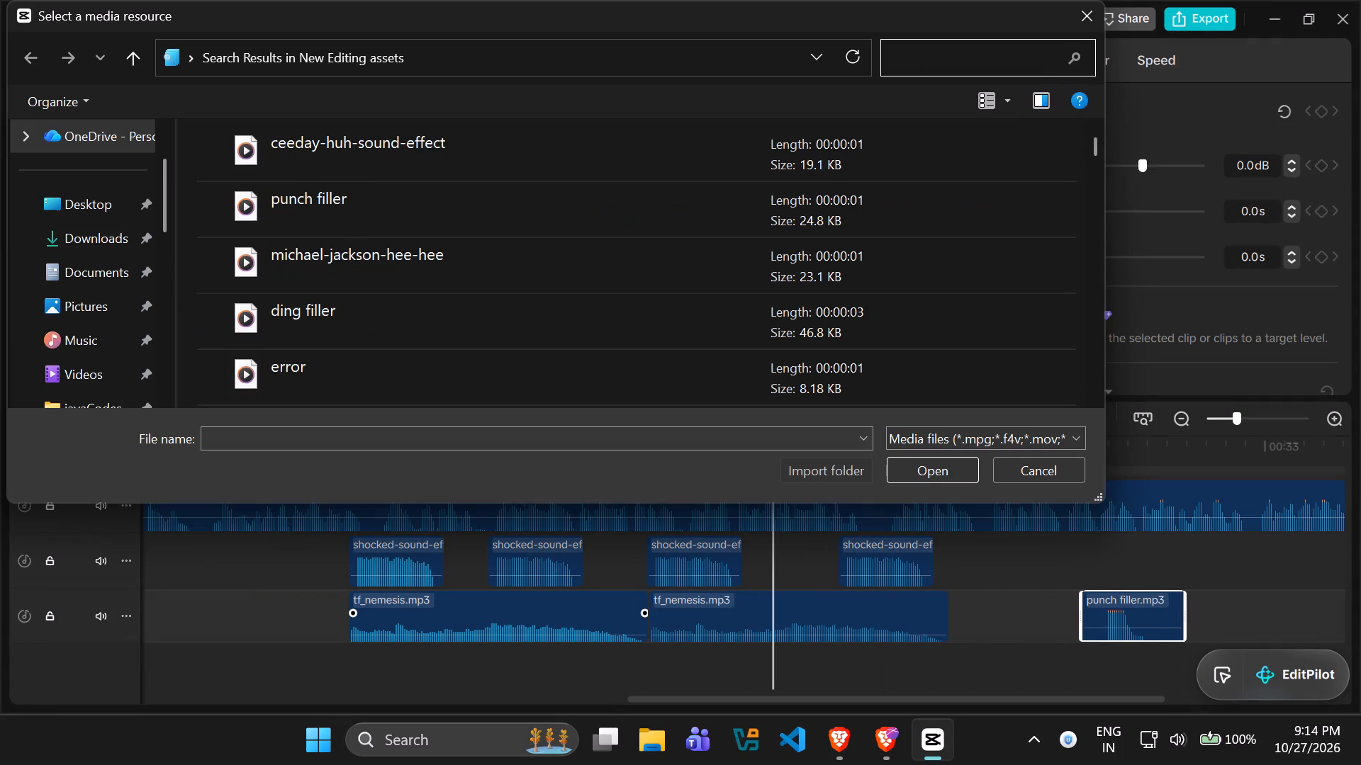
pyautogui.write('mouc')
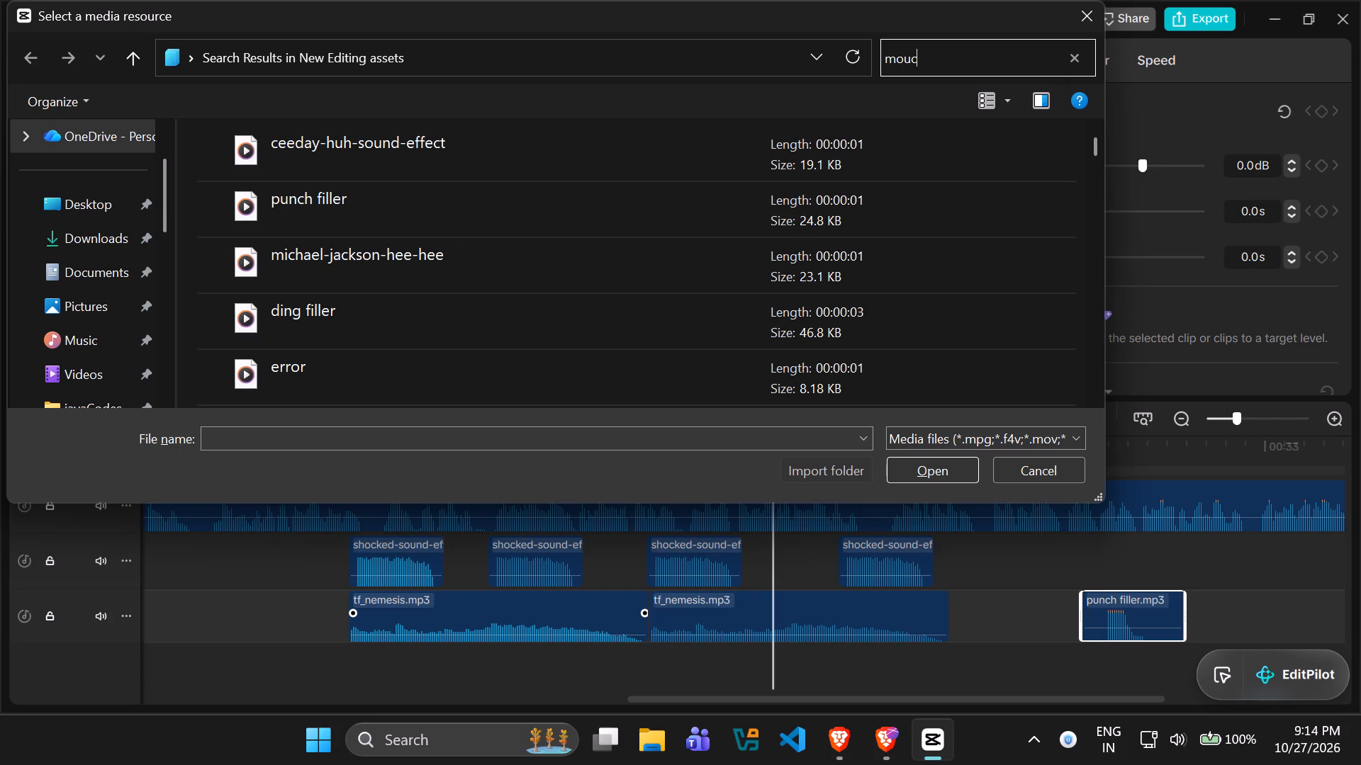
pyautogui.press('BackSpace')
pyautogui.write('se')
pyautogui.click(452, 116)
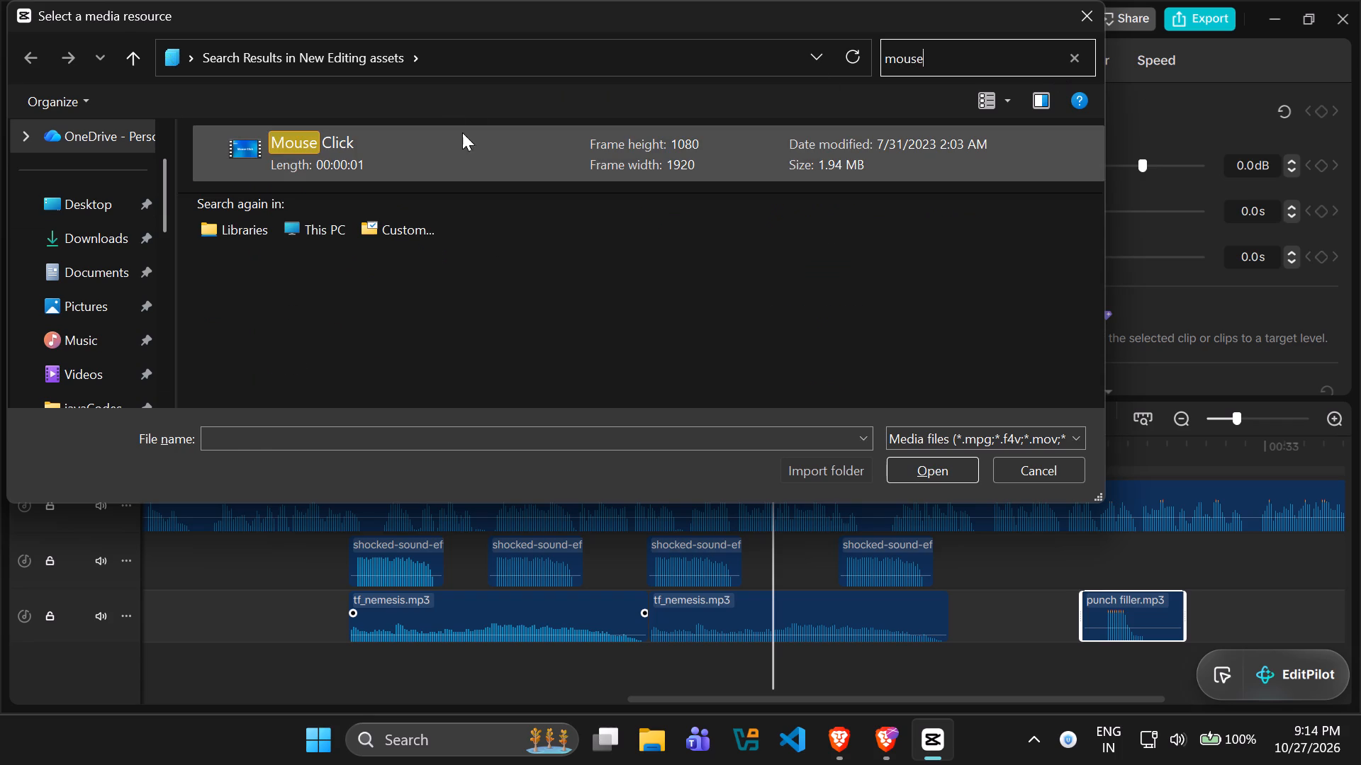
pyautogui.click(463, 134)
pyautogui.click(948, 475)
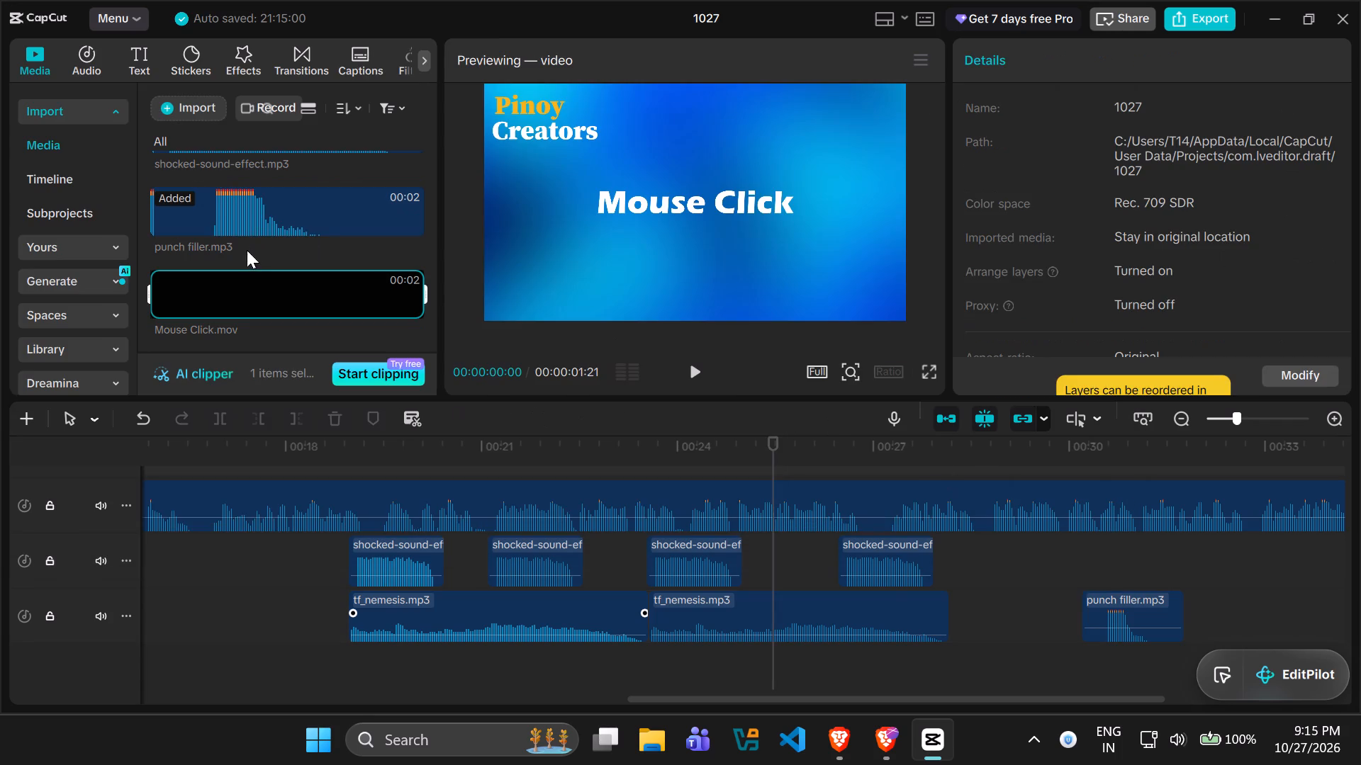
# Preview Mouse Click.mov several times to examine its click sound.
pyautogui.press('space')
pyautogui.press('space')
pyautogui.rightClick(293, 277)
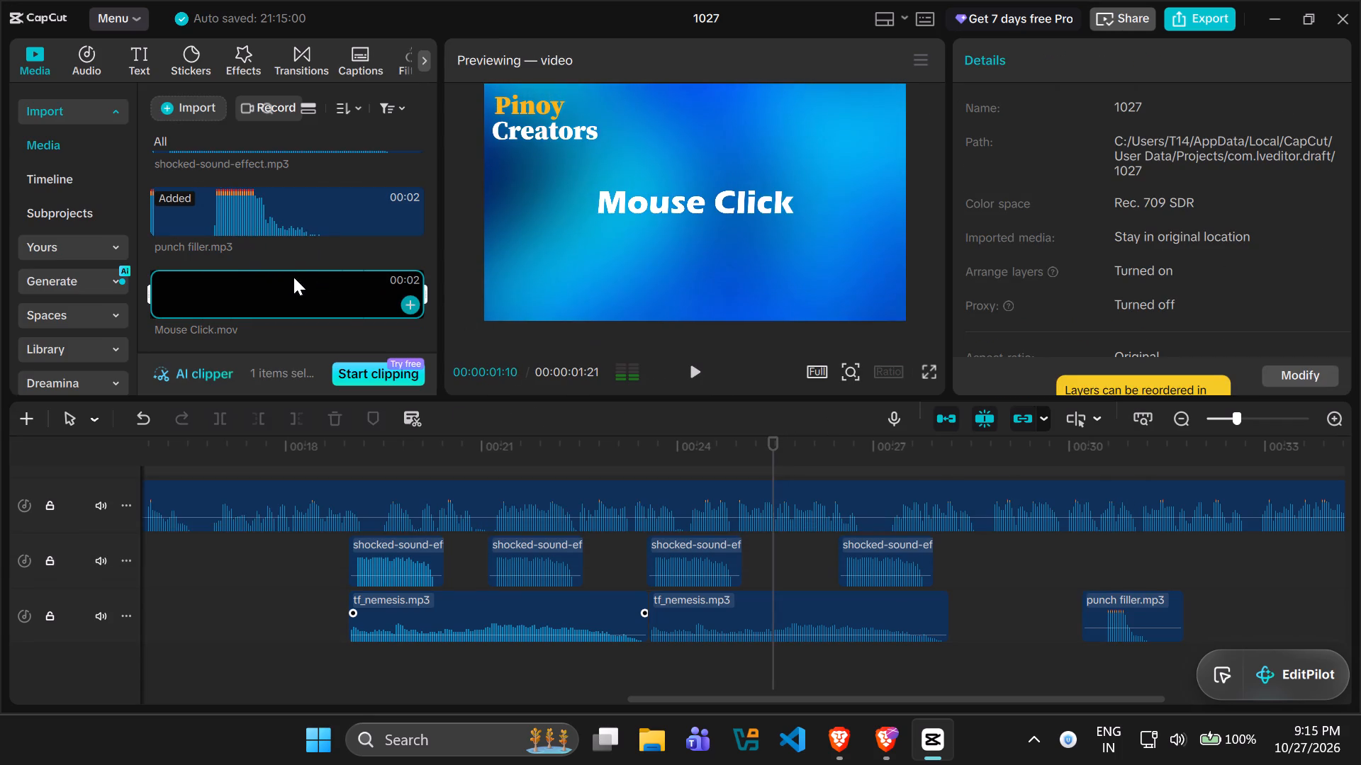
pyautogui.click(238, 268)
pyautogui.press('space')
pyautogui.press('space')
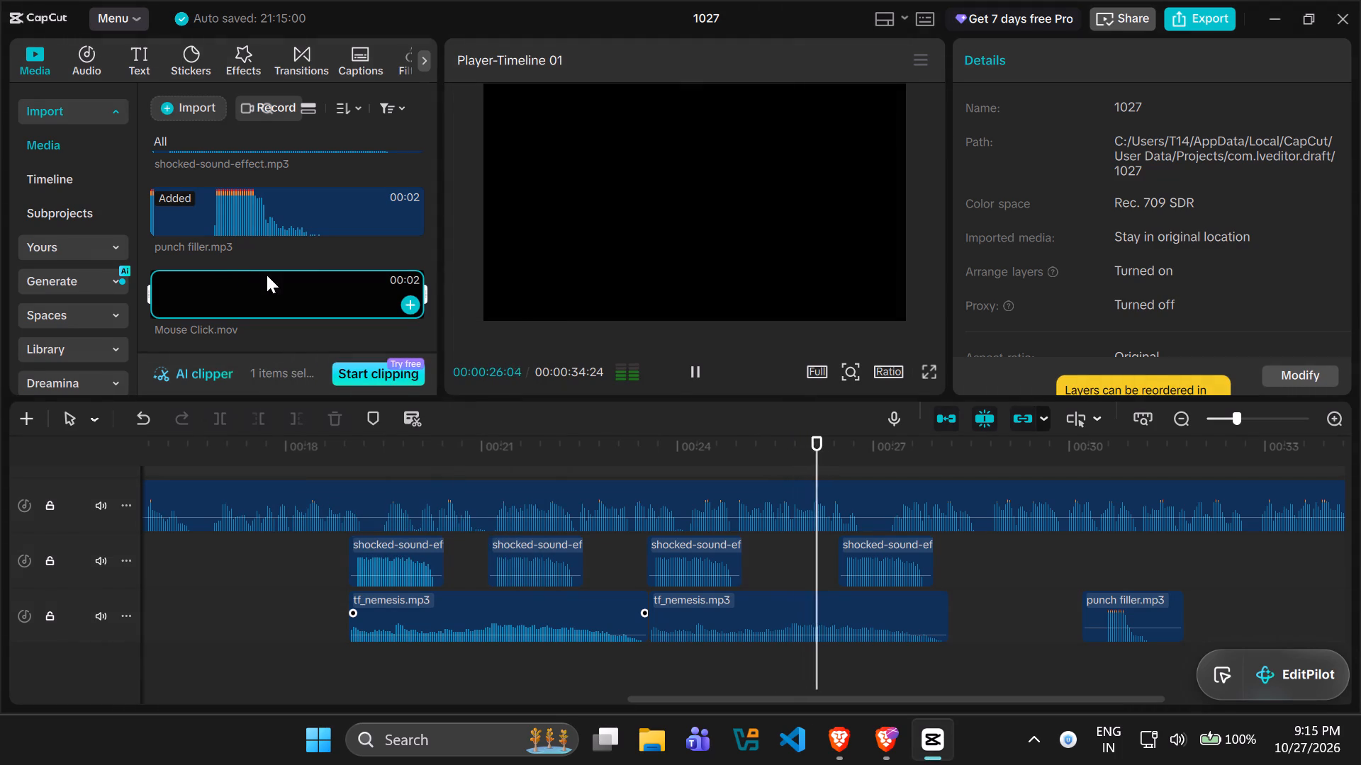
pyautogui.click(191, 276)
pyautogui.press('space')
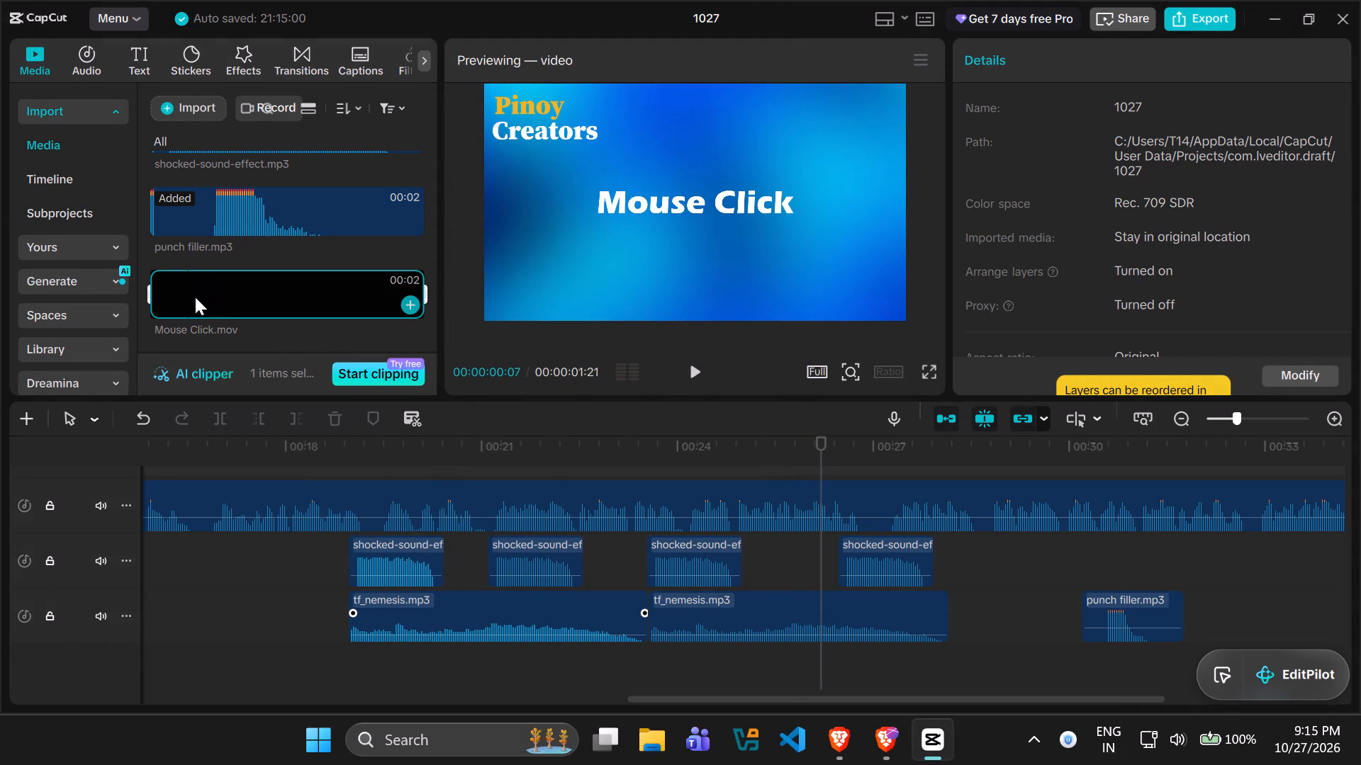
pyautogui.click(179, 335)
pyautogui.click(162, 307)
pyautogui.press('space')
pyautogui.press('space')
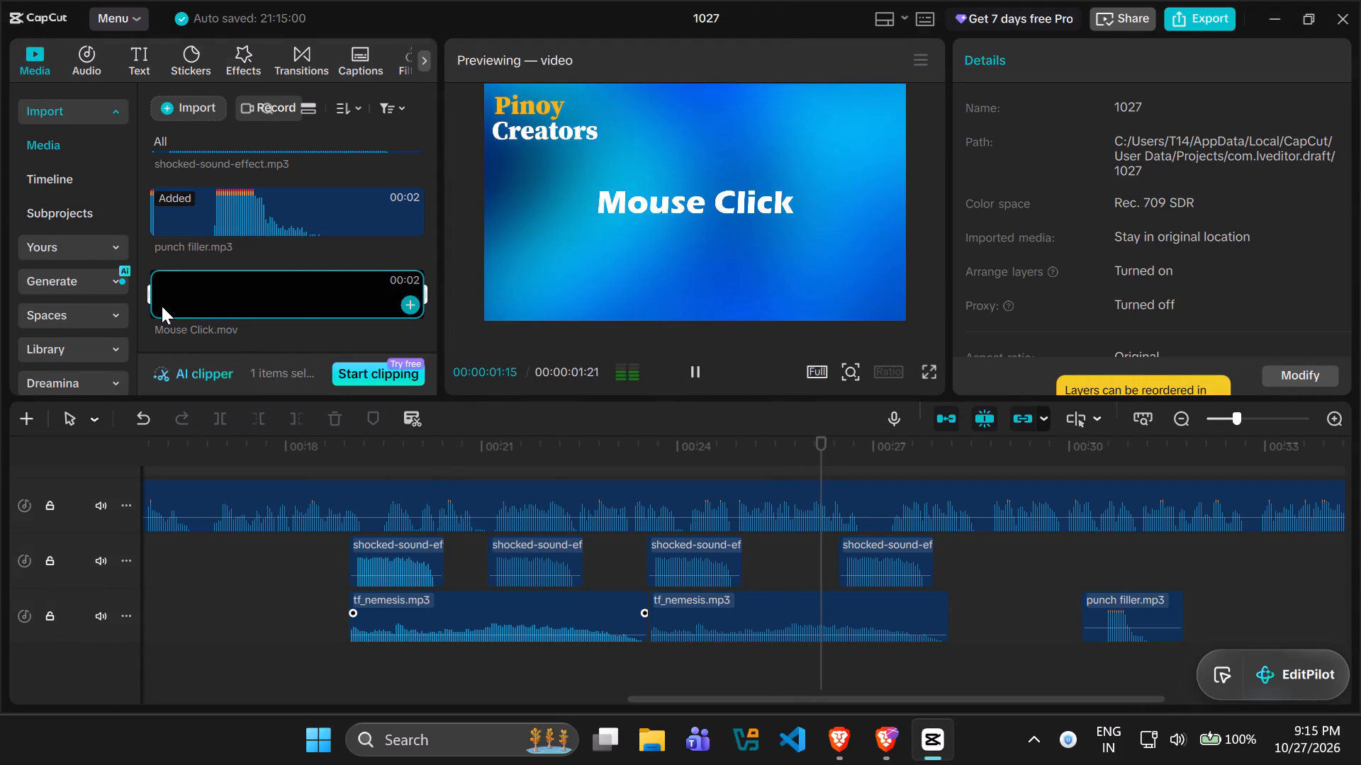
pyautogui.press('space')
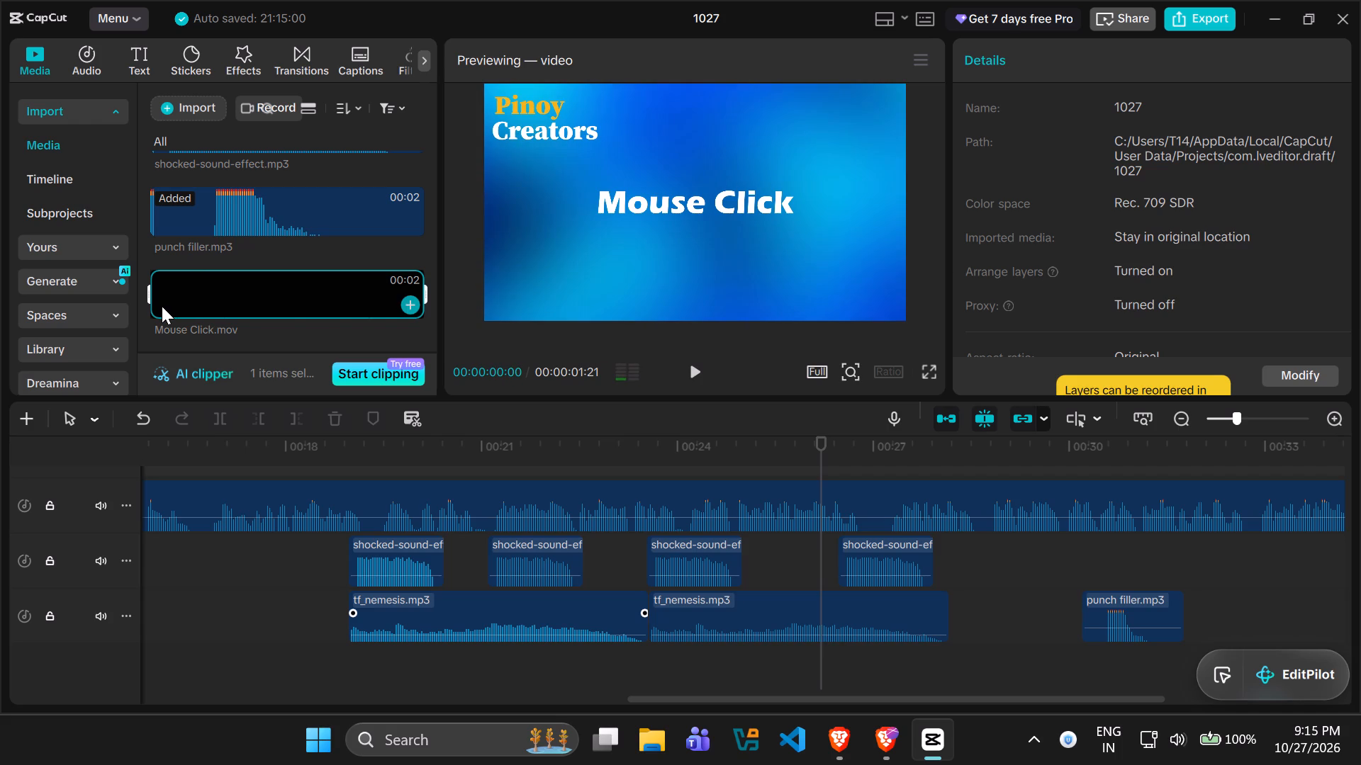
pyautogui.rightClick(162, 306)
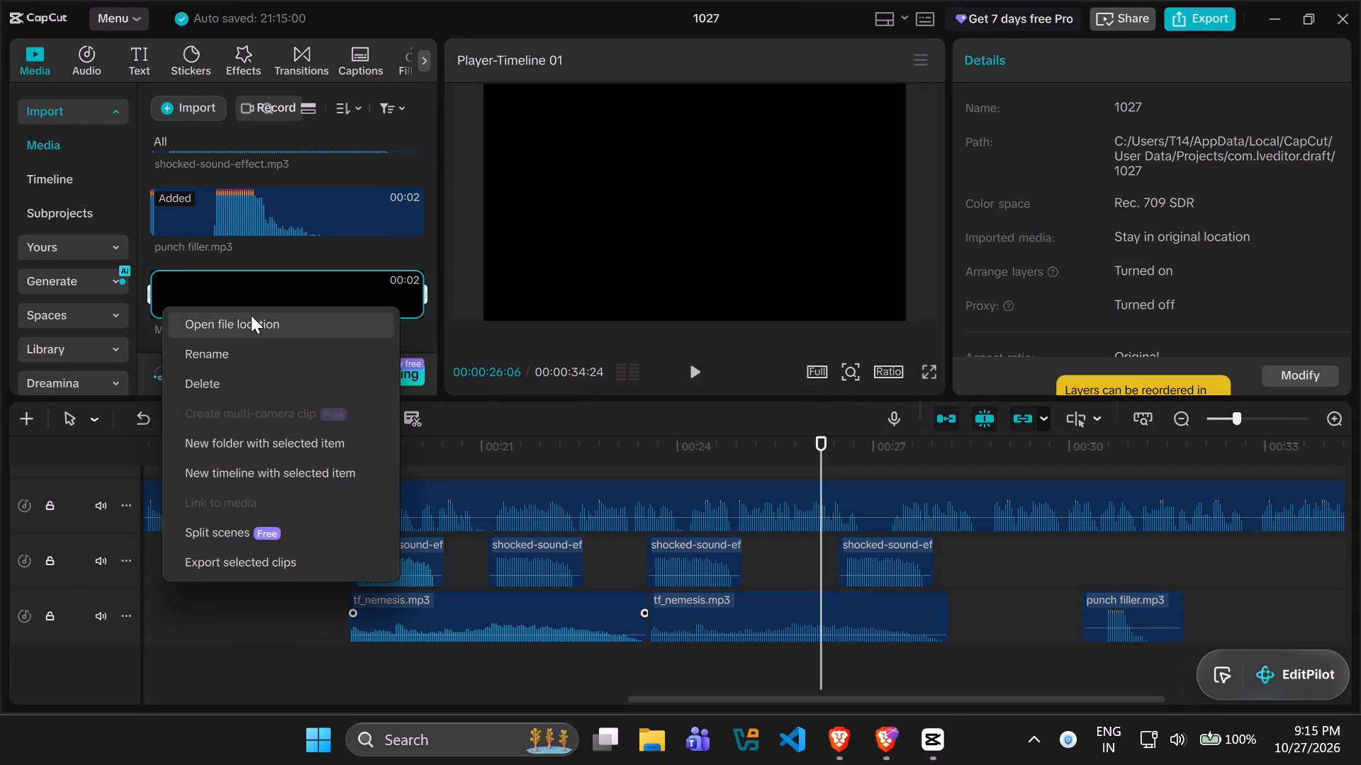
pyautogui.click(245, 294)
# Place Mouse Click.mov on the timeline, starting with the fourth shocked-sound-effect clip at about 26.5 seconds.
pyautogui.moveTo(242, 292); pyautogui.dragTo(834, 663)
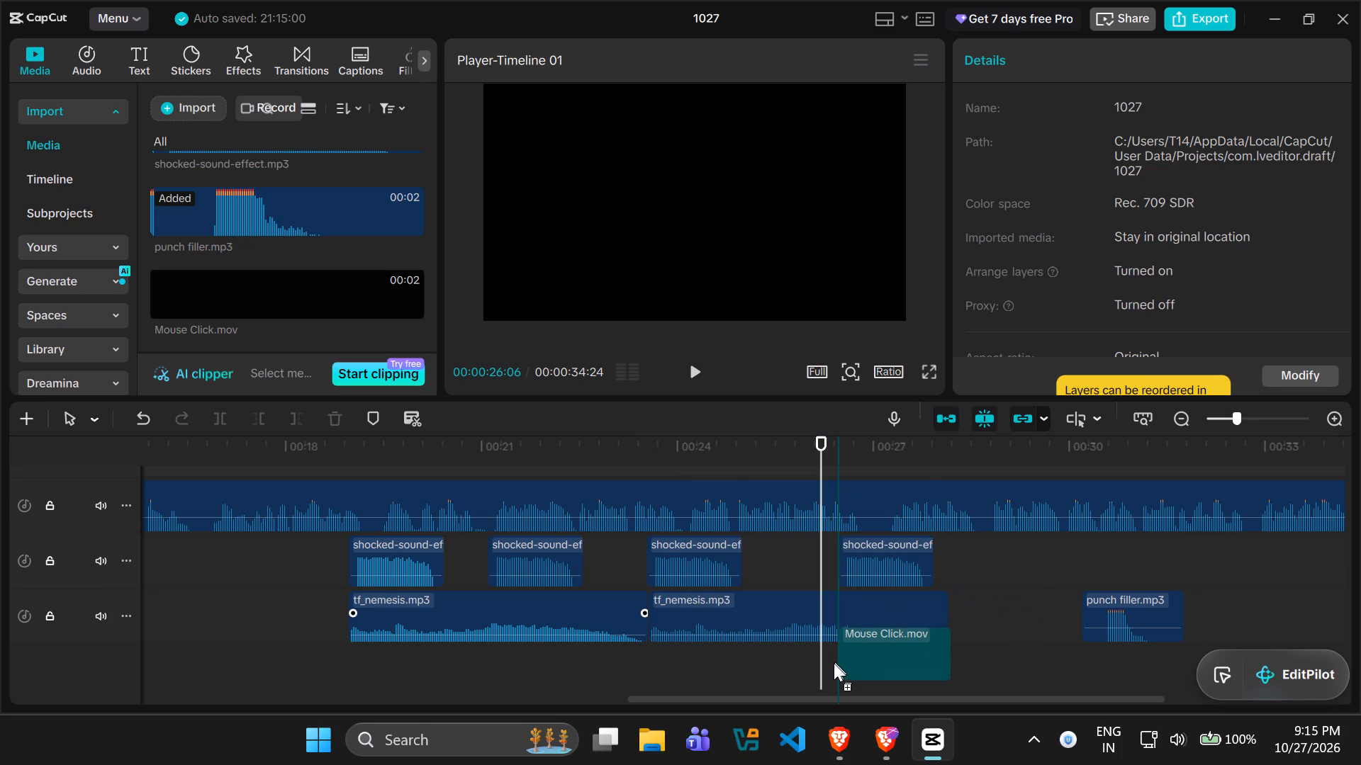
pyautogui.moveTo(834, 663); pyautogui.dragTo(832, 668)
pyautogui.click(866, 553)
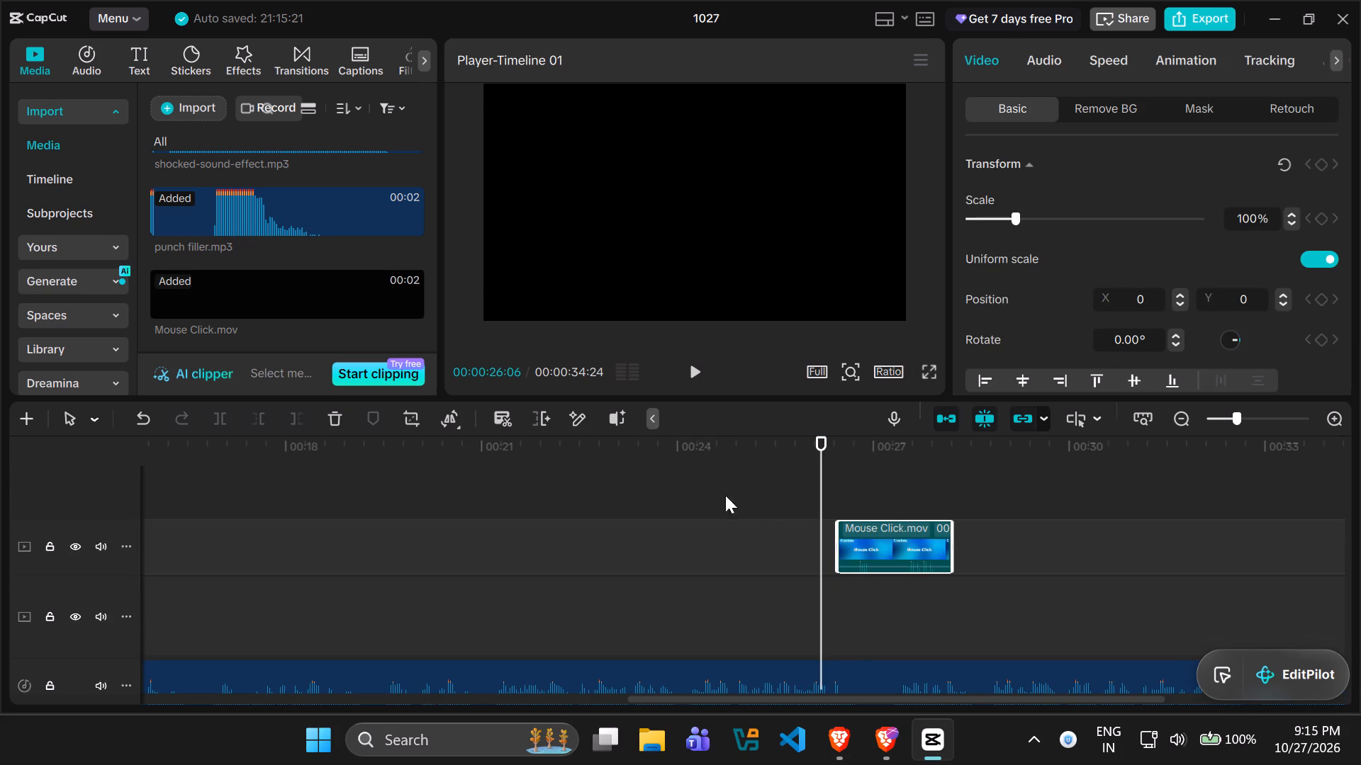
# Extract the audio from the Mouse Click.mov clip and delete its video clip from the timeline.
pyautogui.moveTo(895, 528); pyautogui.dragTo(896, 543, button='right')
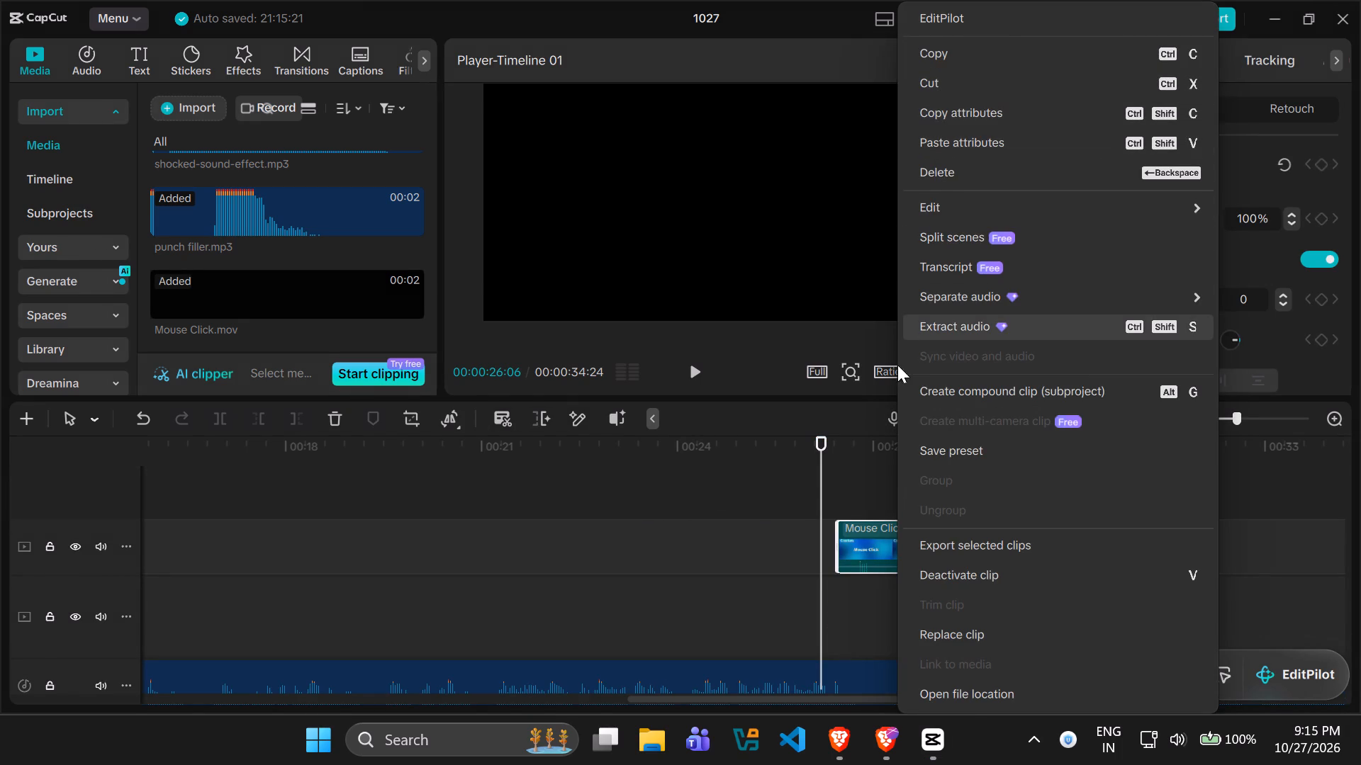
pyautogui.click(983, 321)
pyautogui.scroll(6, 900, 592)
pyautogui.click(893, 513)
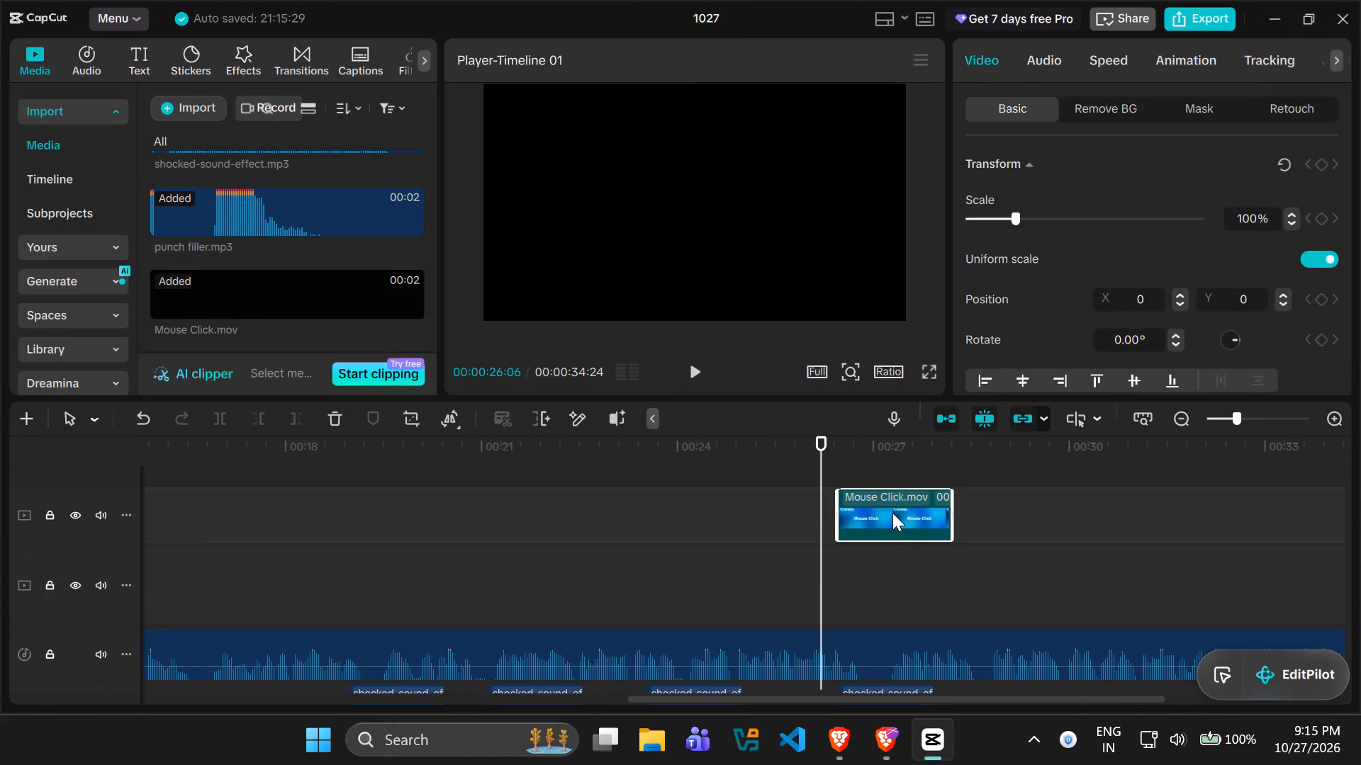
pyautogui.press('Delete')
pyautogui.scroll(-6, 890, 513)
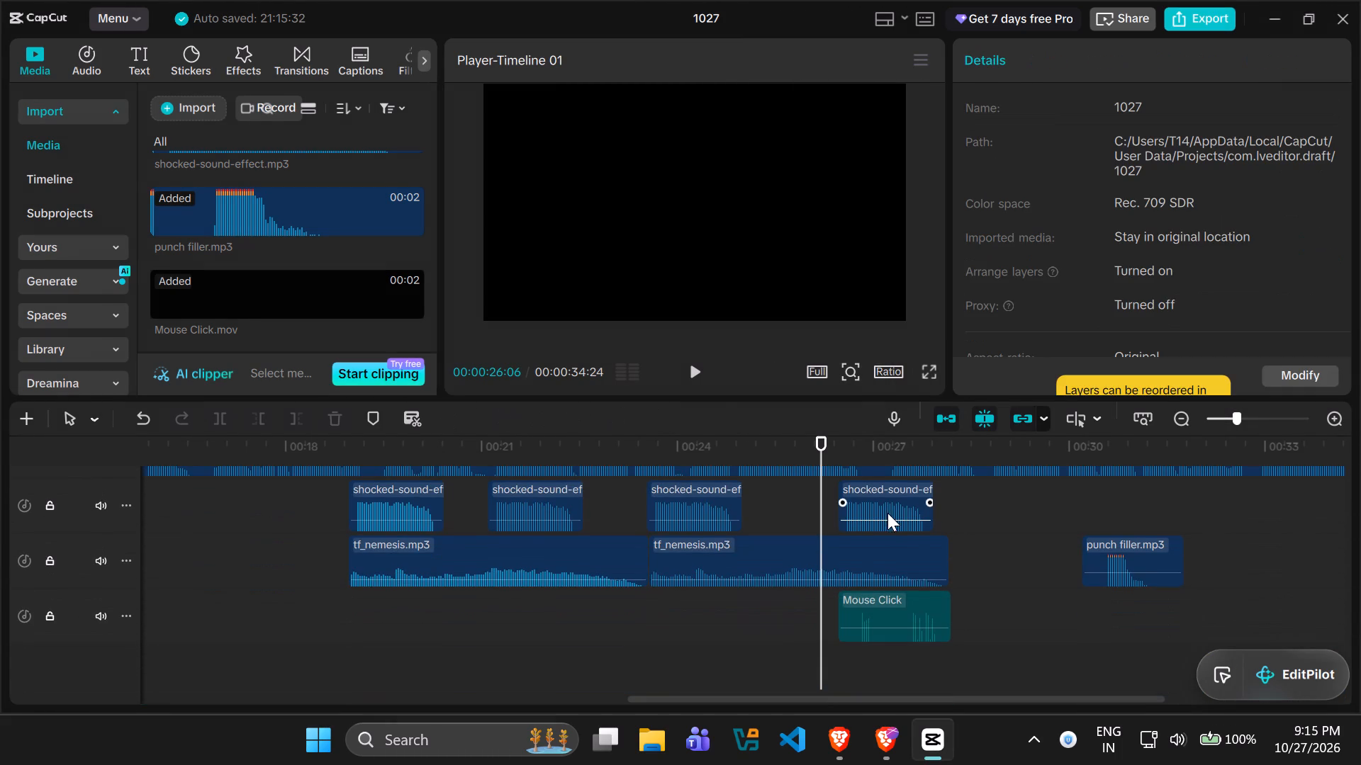
# Play the extracted Mouse Click audio and trim its end to 00:00:27:11 and its start to about 26.7 seconds.
pyautogui.press('space')
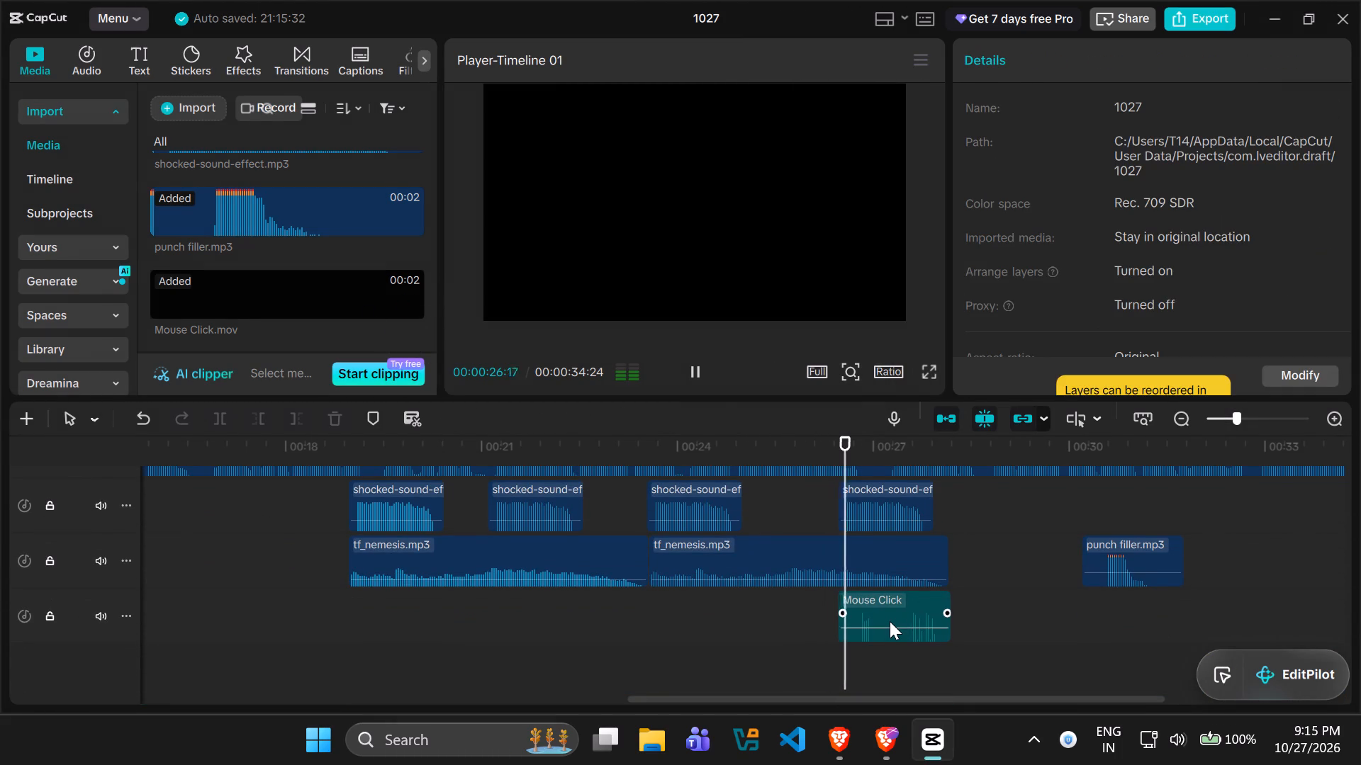
pyautogui.press('space')
pyautogui.click(892, 601)
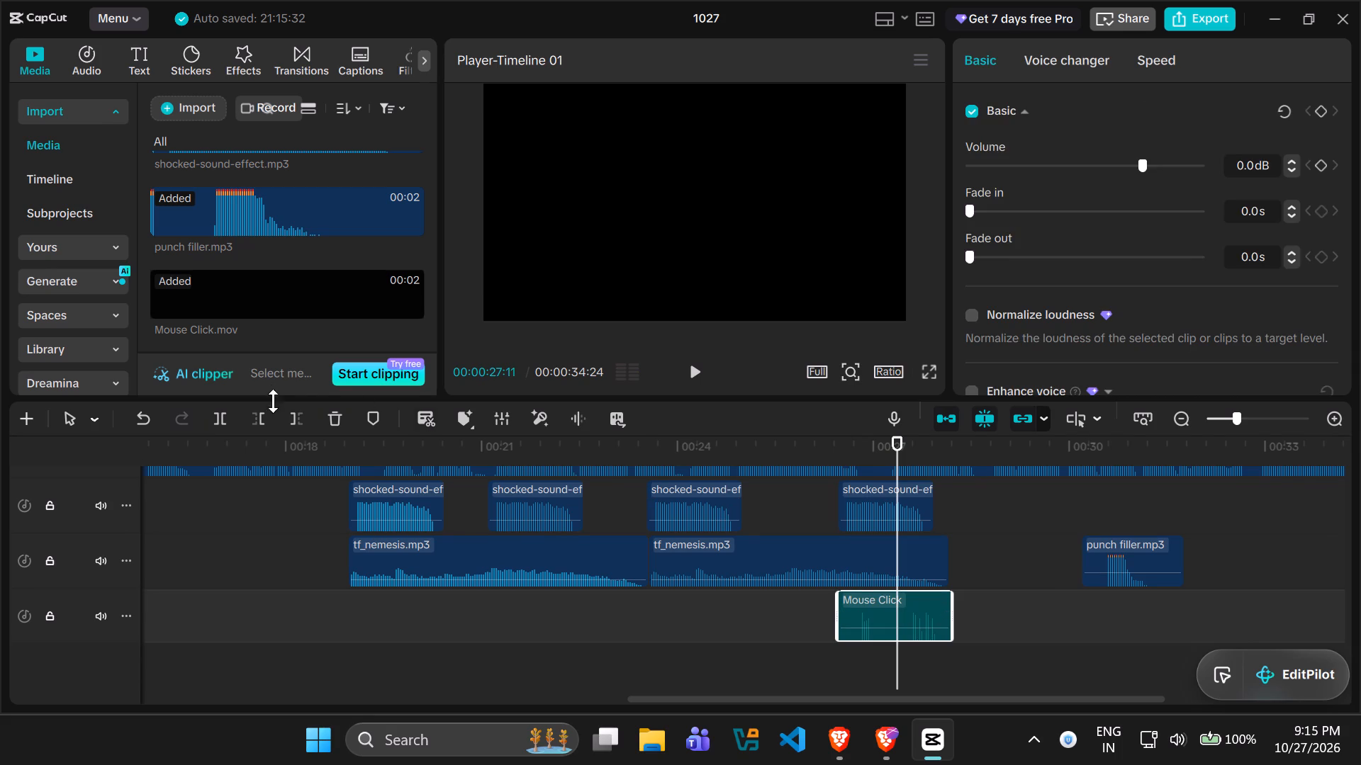
pyautogui.click(292, 416)
pyautogui.moveTo(898, 606); pyautogui.dragTo(882, 606)
pyautogui.click(866, 606)
pyautogui.moveTo(839, 603); pyautogui.dragTo(852, 603)
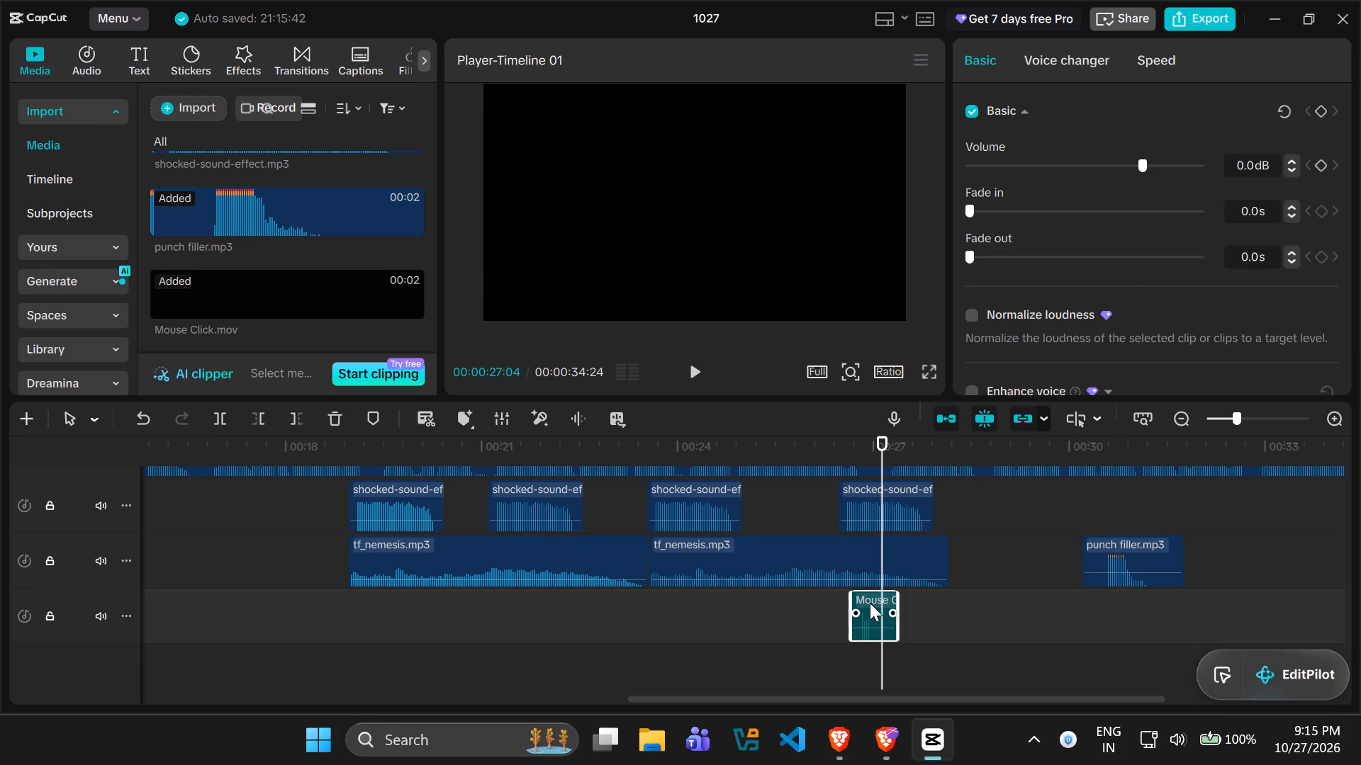
# Replay the section before the Mouse Click audio and move the fourth shocked-sound-effect clip earlier, starting at about 26.1 seconds.
pyautogui.moveTo(900, 606); pyautogui.dragTo(889, 606)
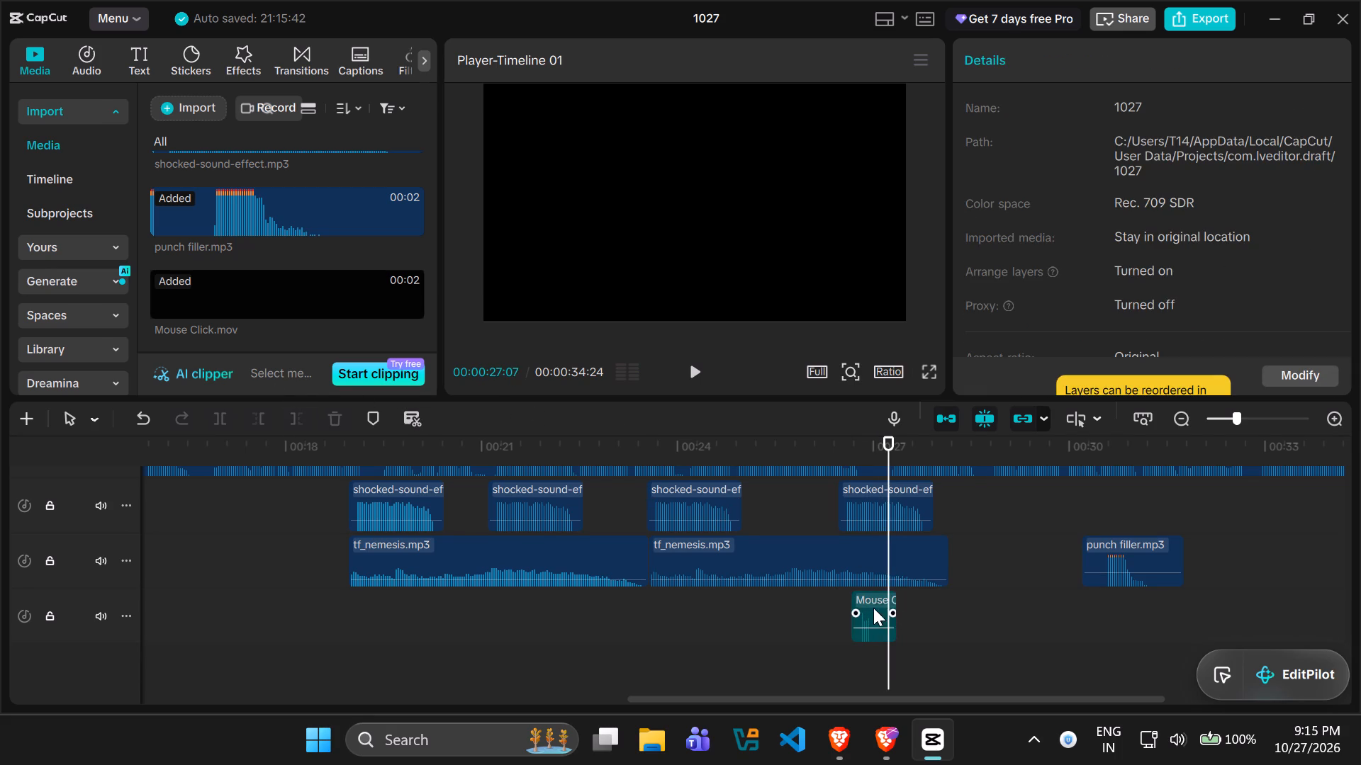
pyautogui.moveTo(892, 453); pyautogui.dragTo(611, 451)
pyautogui.press('space')
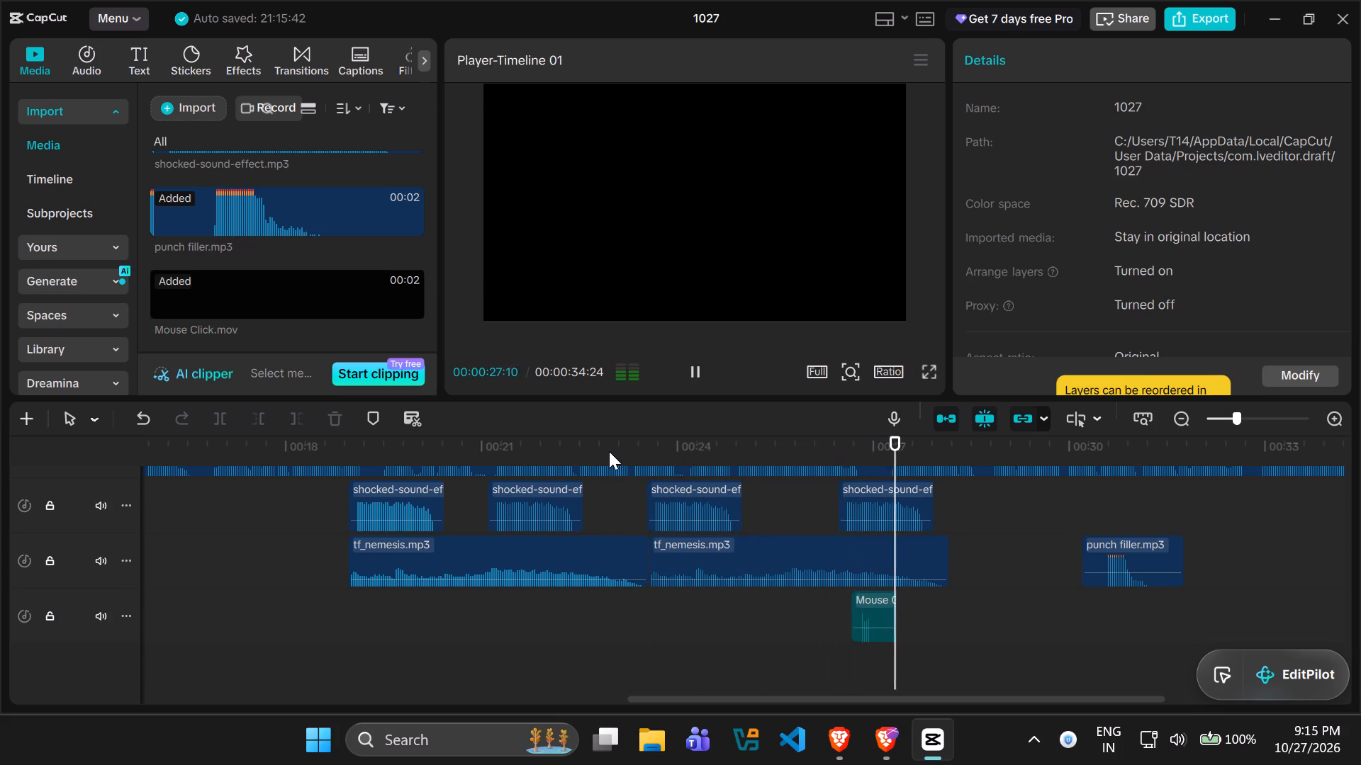
pyautogui.press('space')
pyautogui.moveTo(880, 501); pyautogui.dragTo(853, 501)
# Move the extracted Mouse Click audio to start at about 29.1 seconds, after the fourth shocked-sound-effect clip, and play it.
pyautogui.moveTo(875, 611); pyautogui.dragTo(1027, 536)
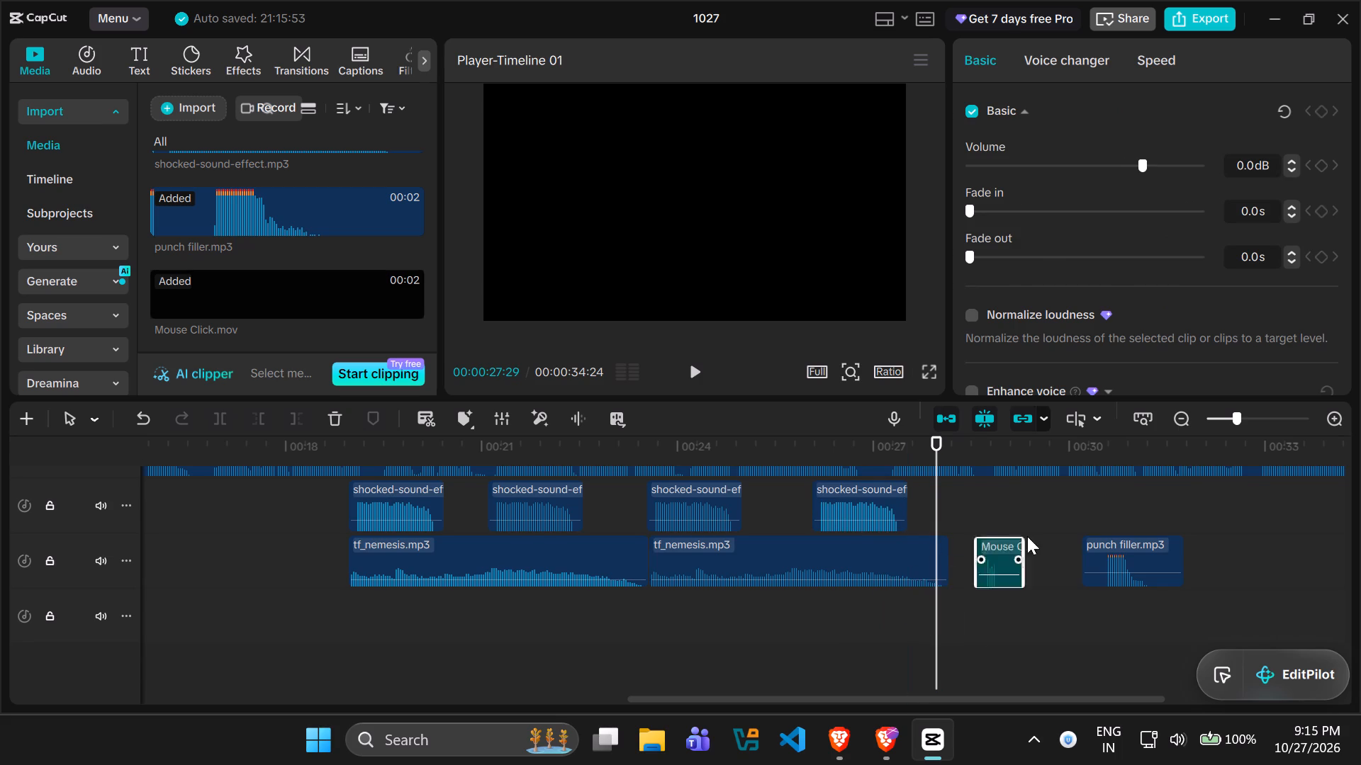
pyautogui.moveTo(1027, 536); pyautogui.dragTo(1033, 509)
pyautogui.press('space')
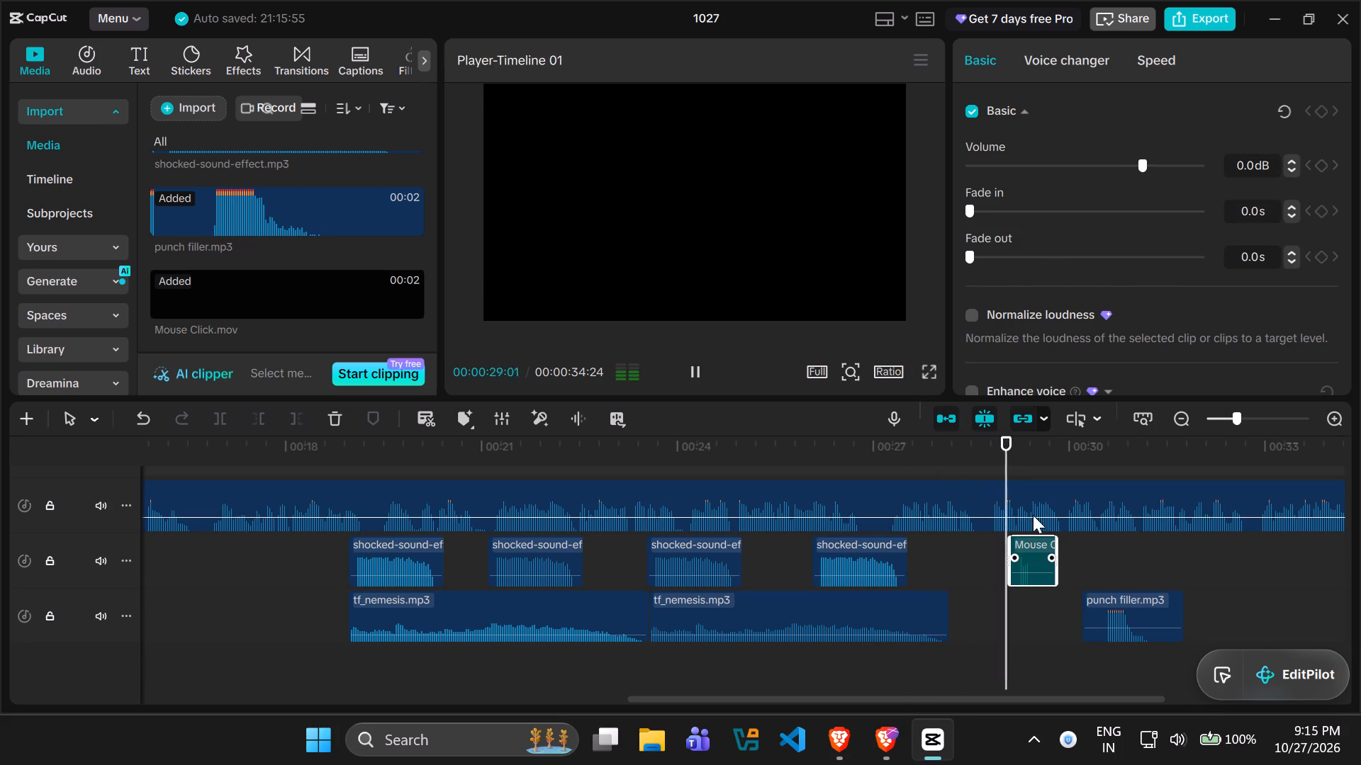
pyautogui.press('space')
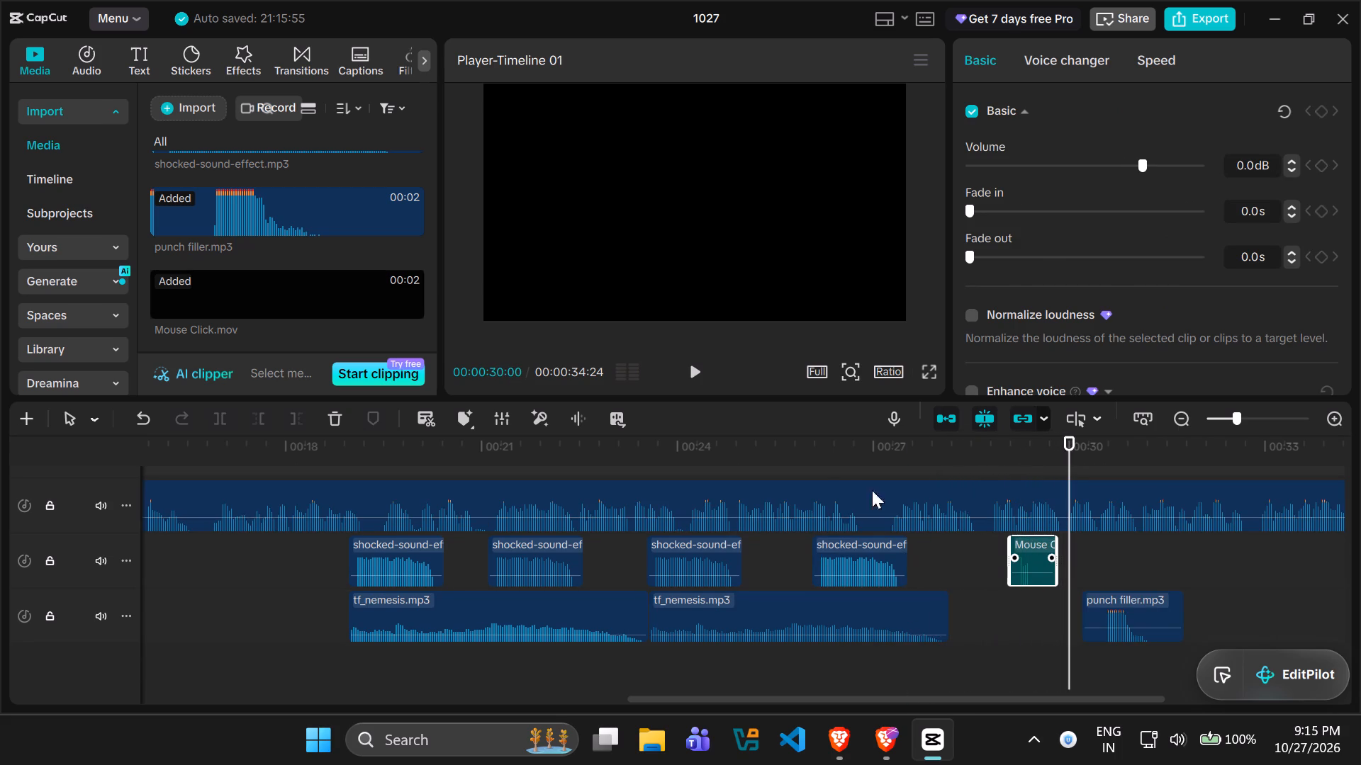
# Move the punch filler.mp3 clip earlier to start at about 29.8 seconds and play it.
pyautogui.moveTo(1132, 601); pyautogui.dragTo(1107, 601)
pyautogui.press('space')
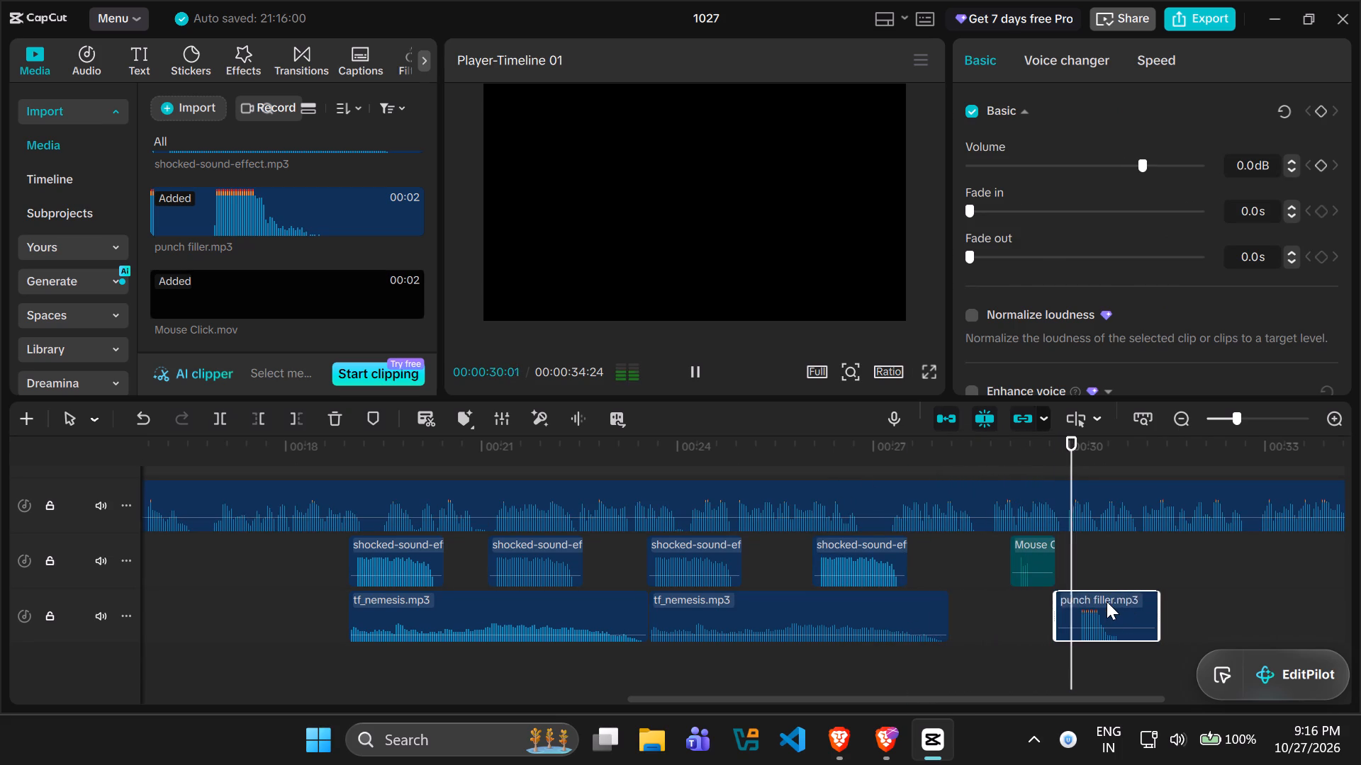
pyautogui.press('space')
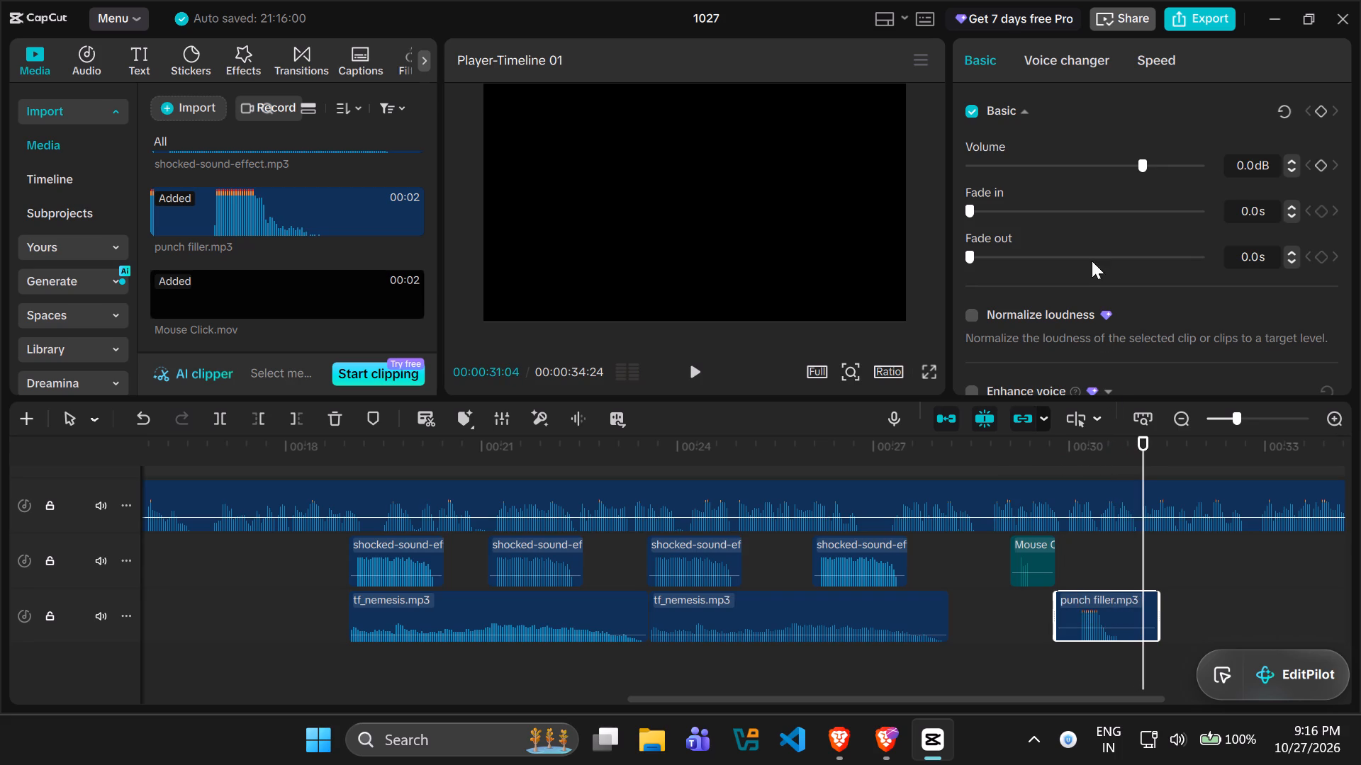
# Lower the volume of the punch filler.mp3 clip and play the timeline to its end.
pyautogui.moveTo(1081, 157); pyautogui.dragTo(1096, 165)
pyautogui.moveTo(1098, 166); pyautogui.dragTo(1114, 166)
pyautogui.press('space')
pyautogui.moveTo(1221, 555); pyautogui.dragTo(1202, 554)
pyautogui.click(1194, 555)
pyautogui.press('space')
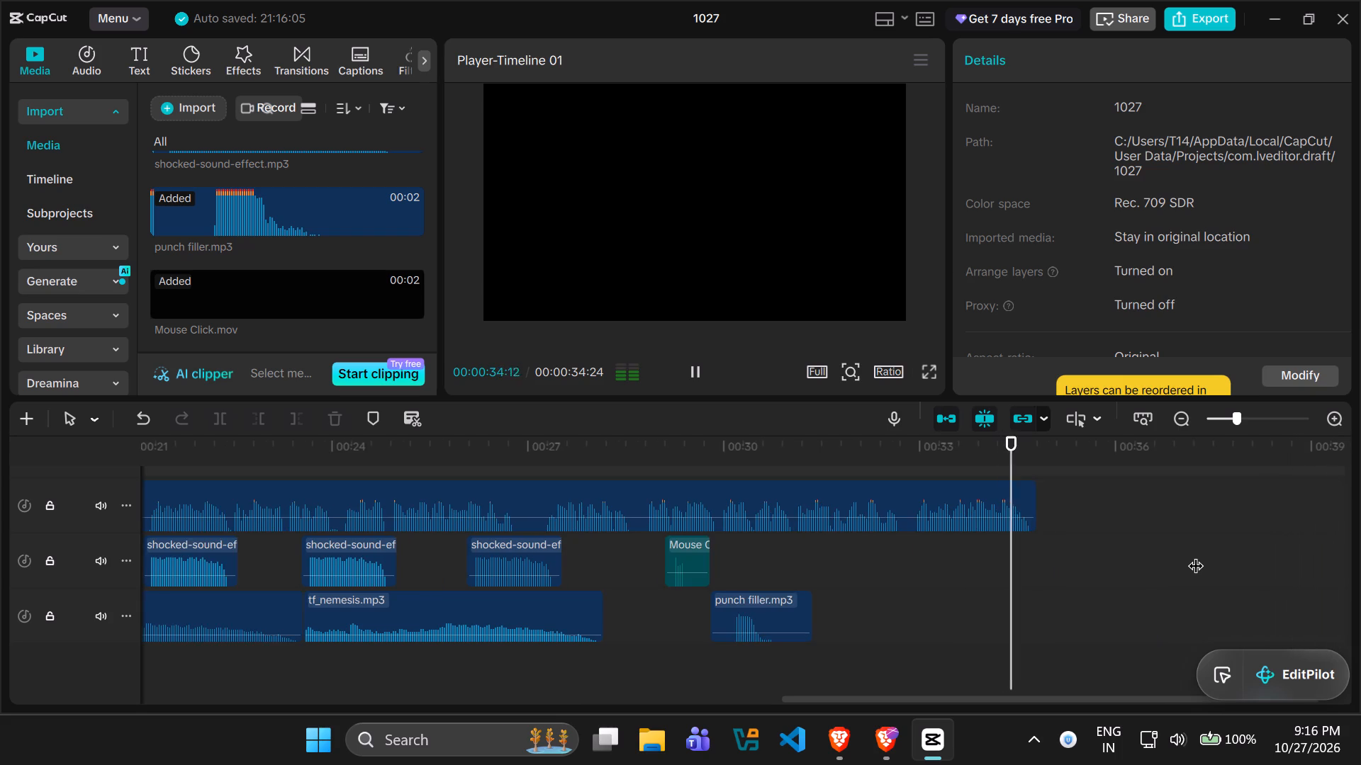
# Play the opening of the timeline and set the anime-ahh clip's volume to -9.6 dB.
pyautogui.press('space')
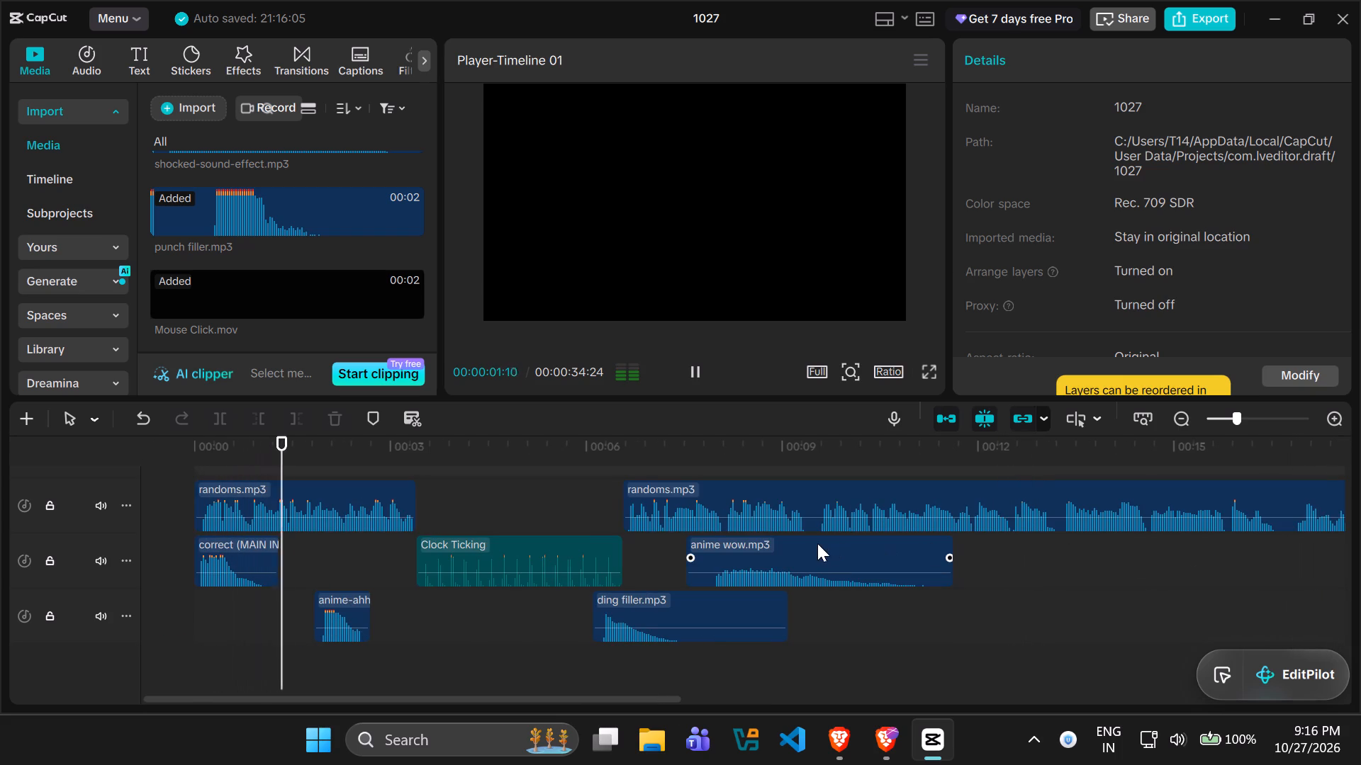
pyautogui.press('space')
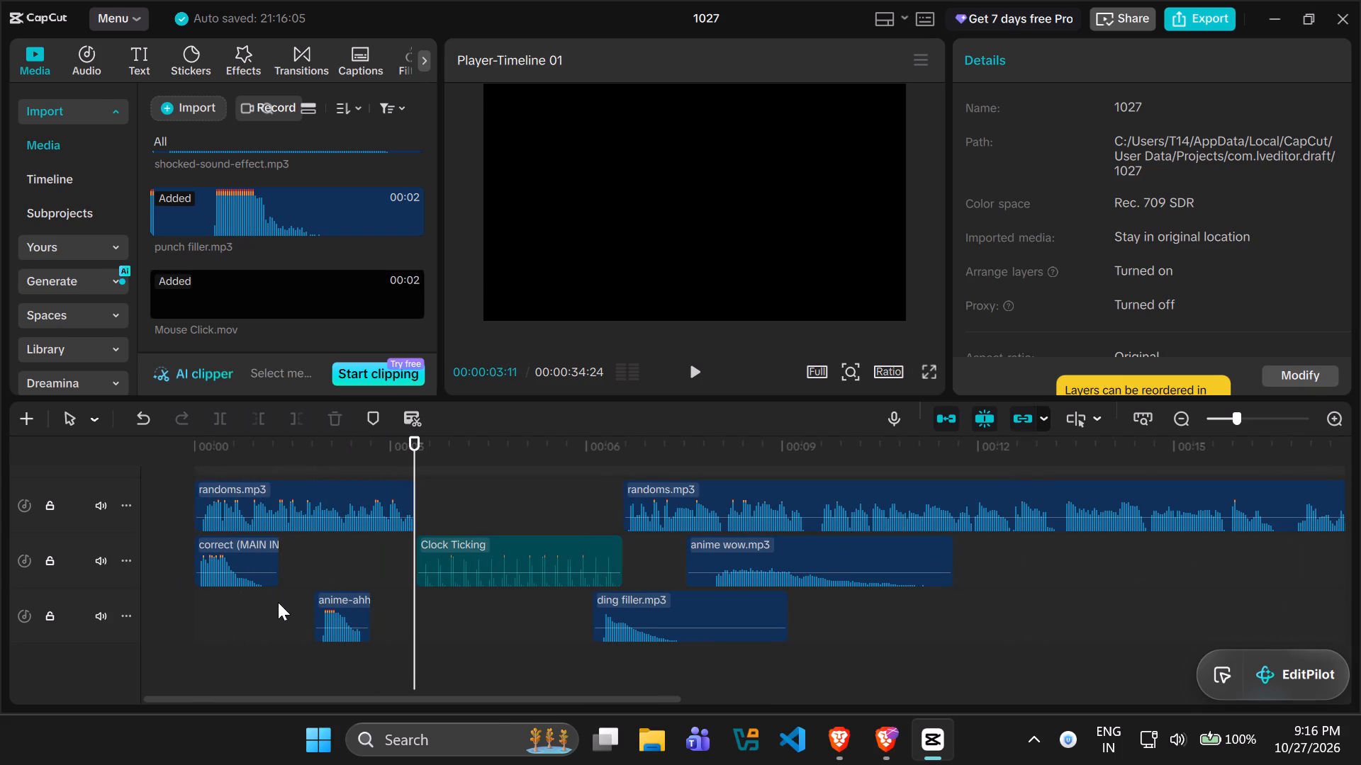
pyautogui.moveTo(278, 603); pyautogui.dragTo(637, 586)
pyautogui.click(344, 595)
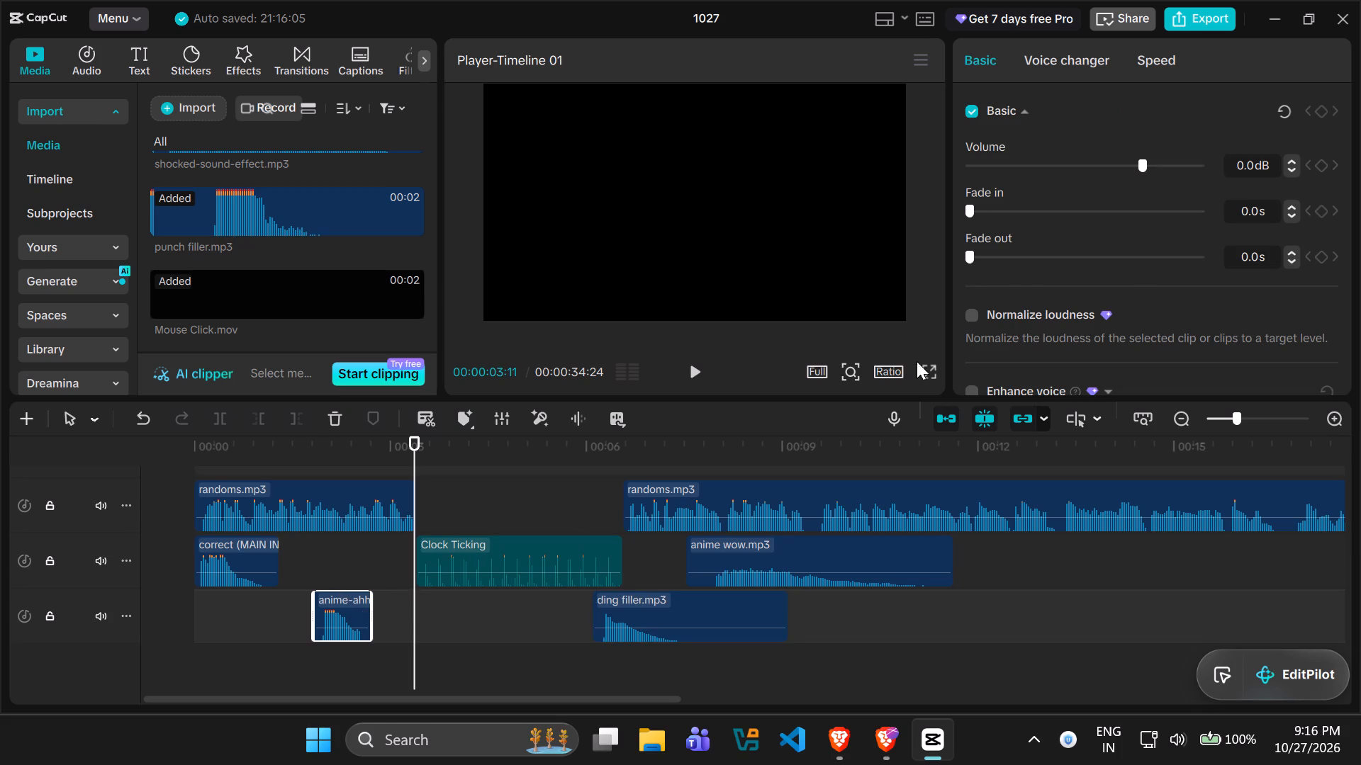
pyautogui.click(1111, 159)
# Set the project's aspect ratio to 9:16 and play the timeline from the beginning.
pyautogui.click(881, 376)
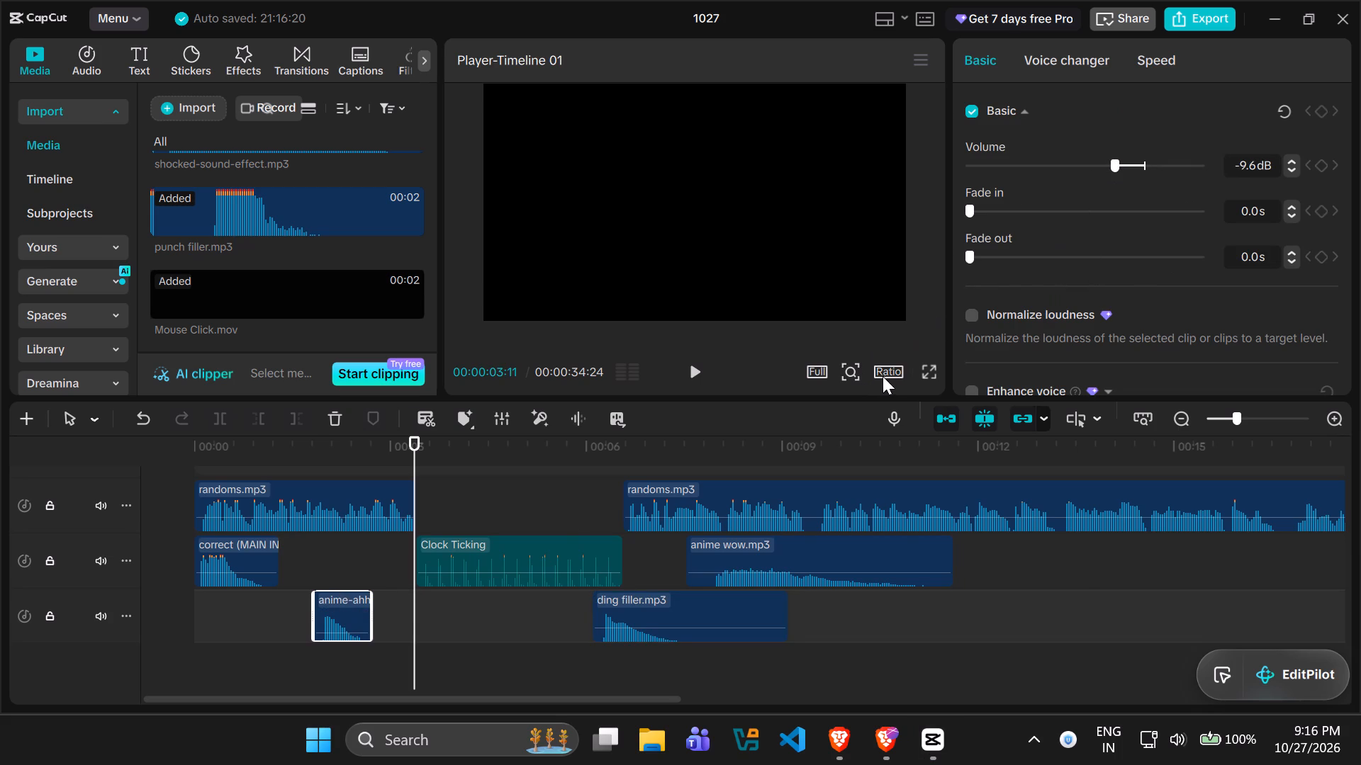
pyautogui.click(938, 614)
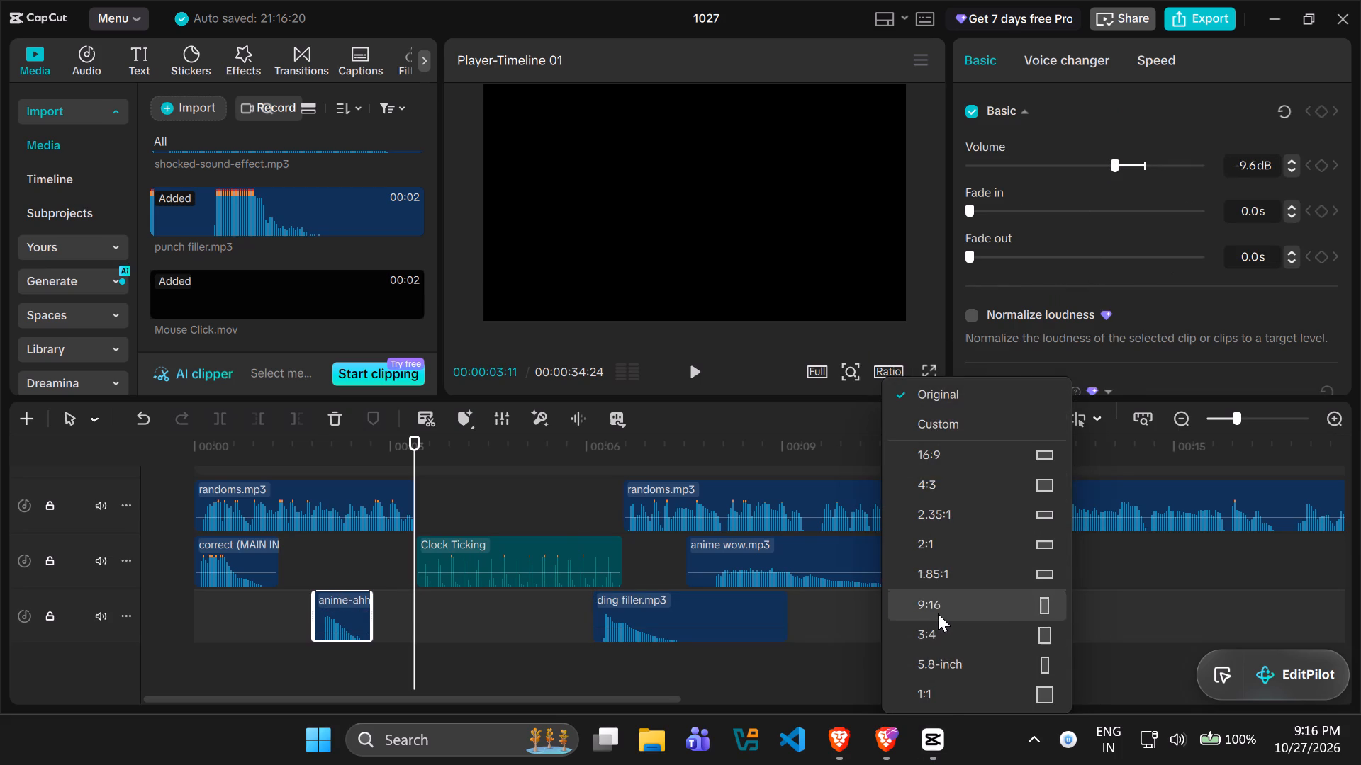
pyautogui.press('space')
pyautogui.moveTo(481, 504); pyautogui.dragTo(0, 504)
pyautogui.press('space')
pyautogui.press('space')
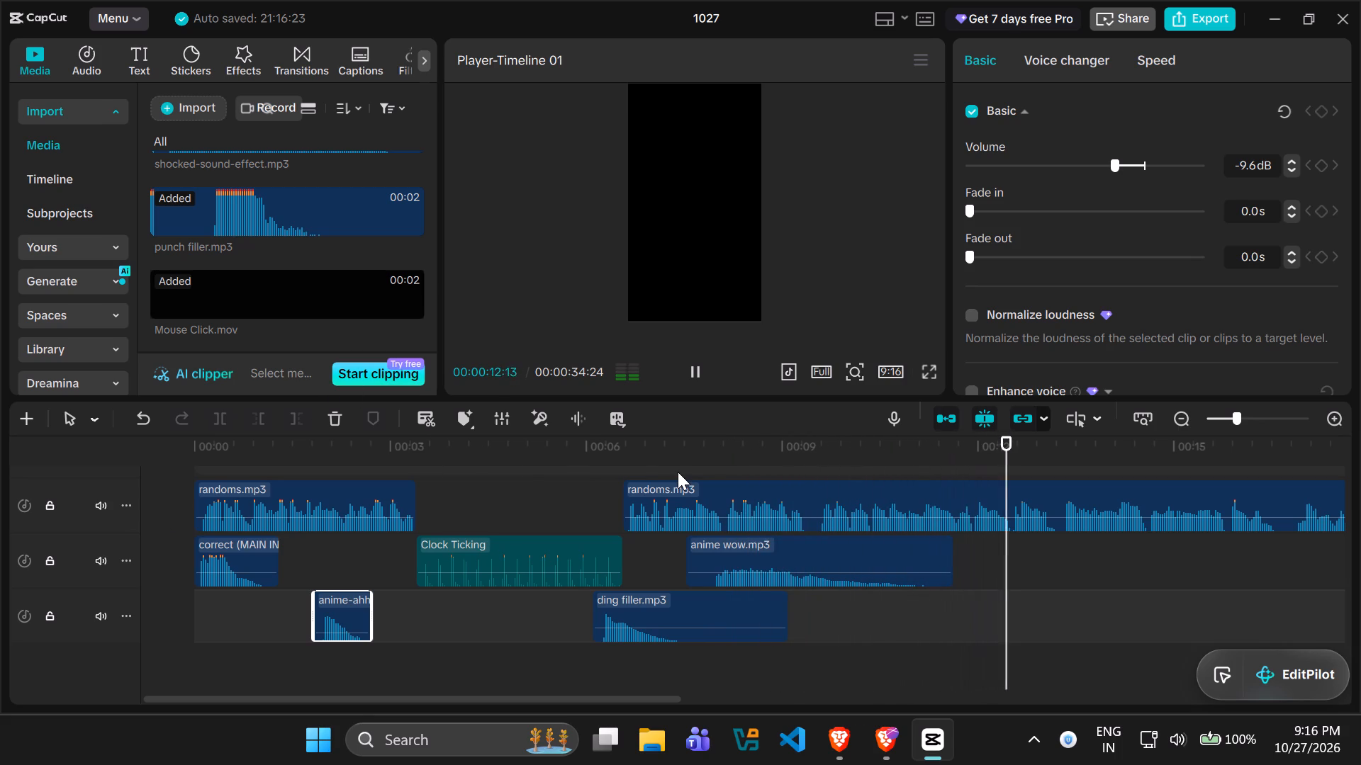
# Import the money sound effect from the New Editing assets files.
pyautogui.click(197, 120)
pyautogui.click(216, 154)
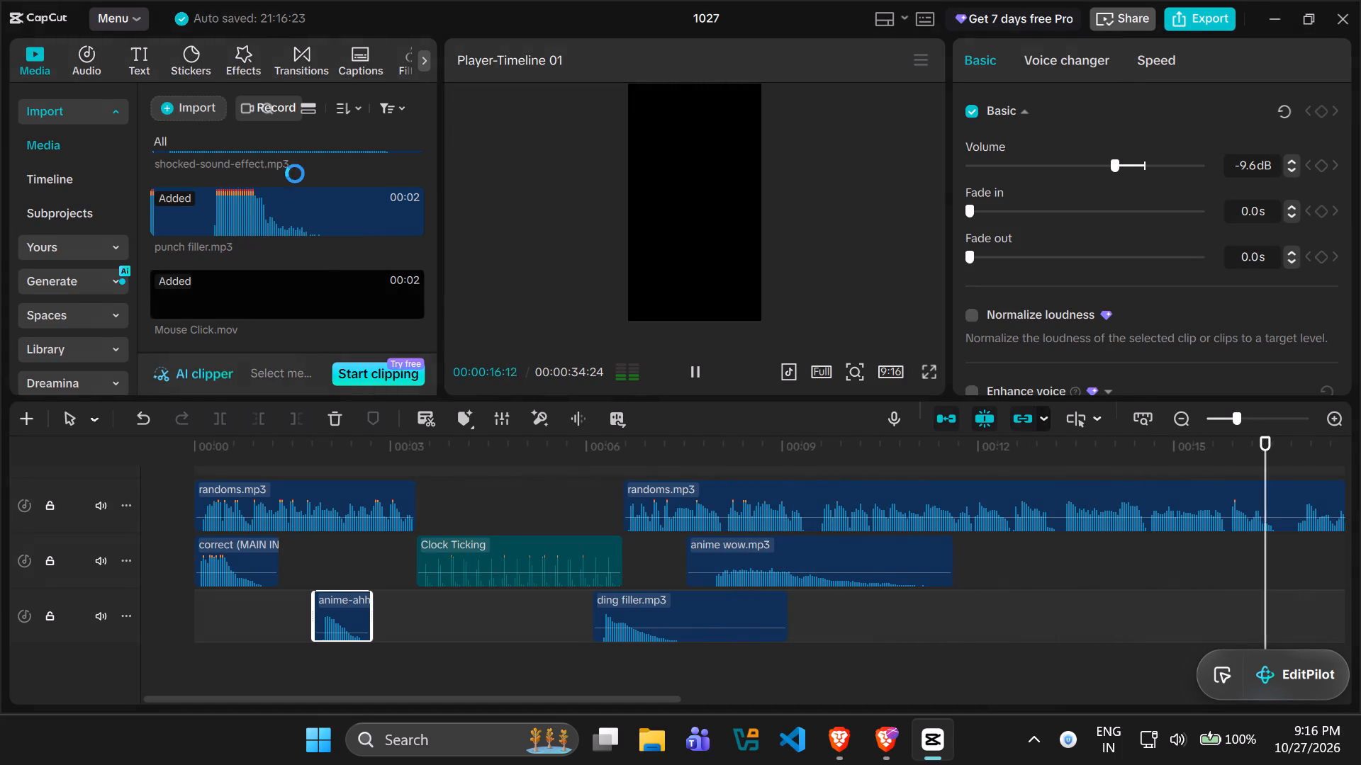
pyautogui.click(1079, 56)
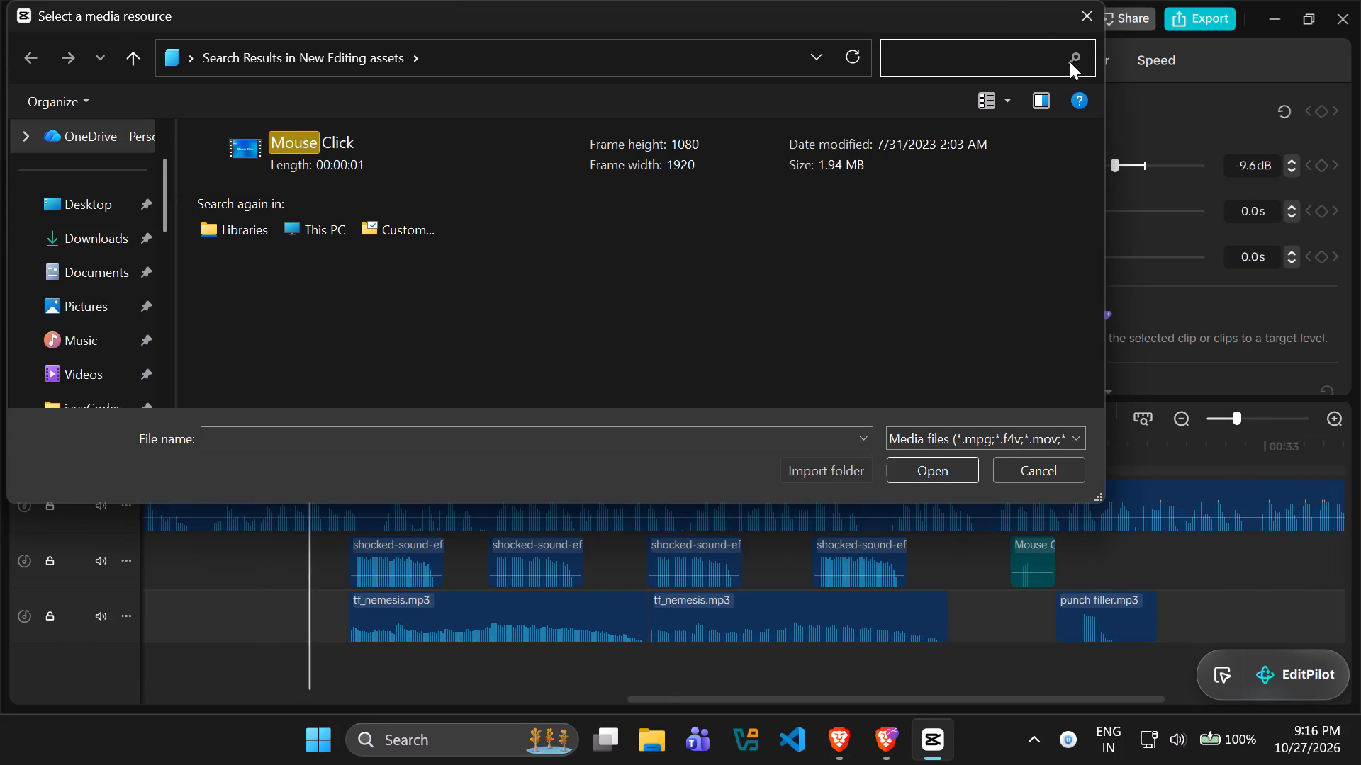
pyautogui.scroll(-1, 466, 242)
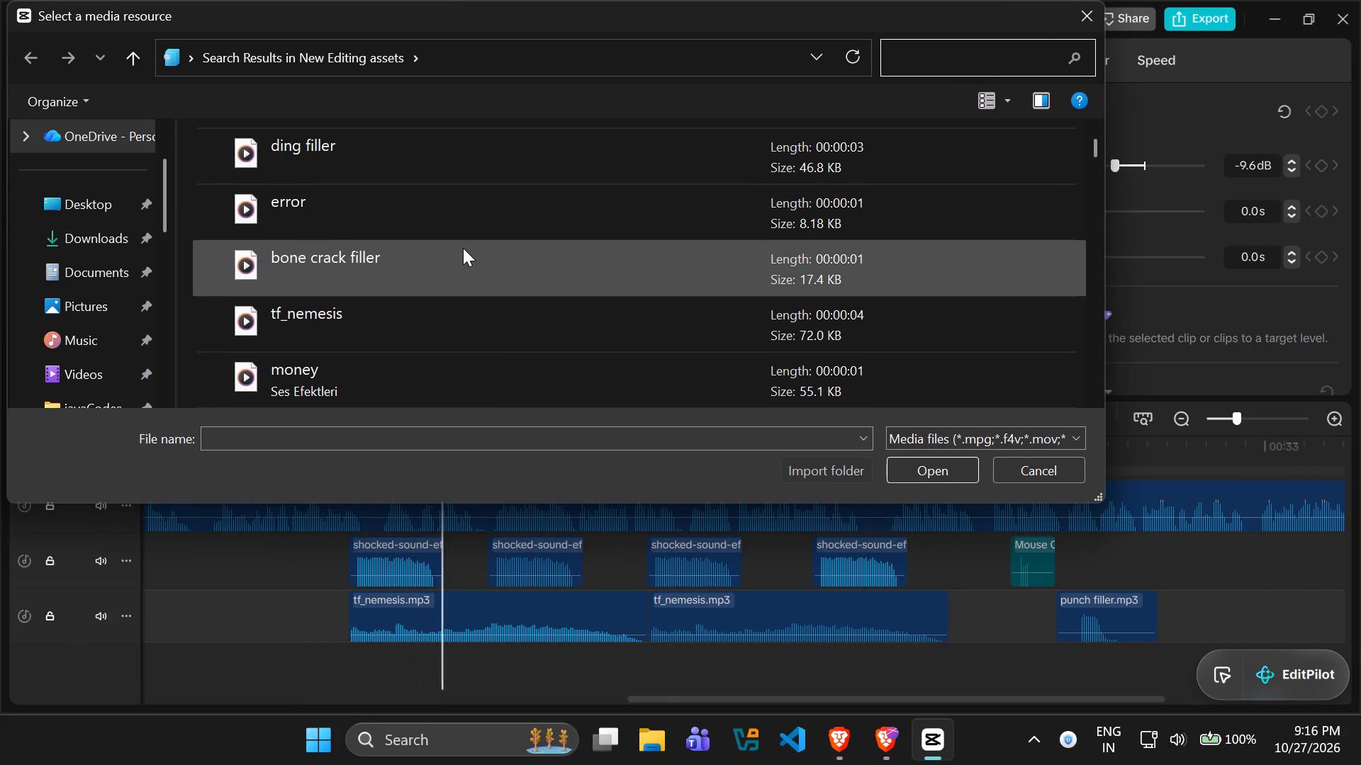
pyautogui.scroll(-1, 463, 248)
pyautogui.click(452, 214)
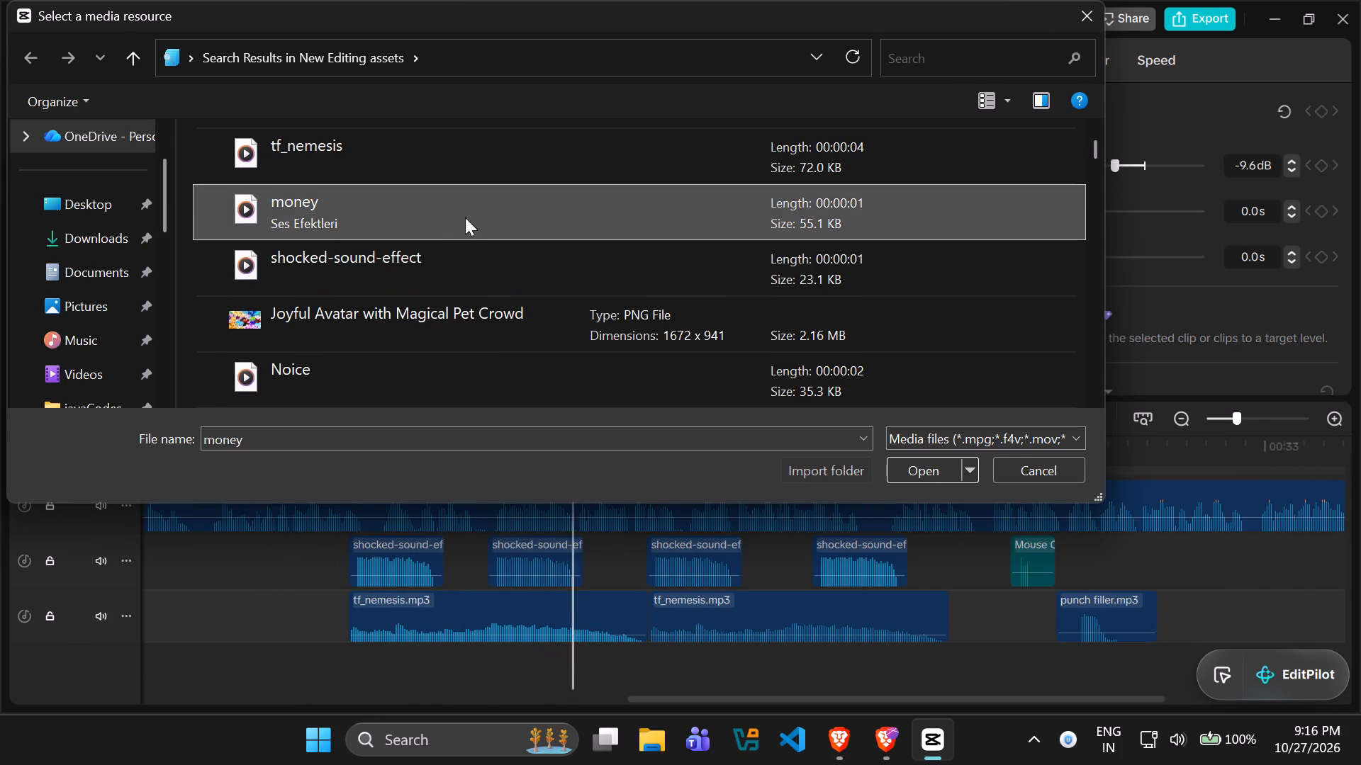
pyautogui.click(946, 471)
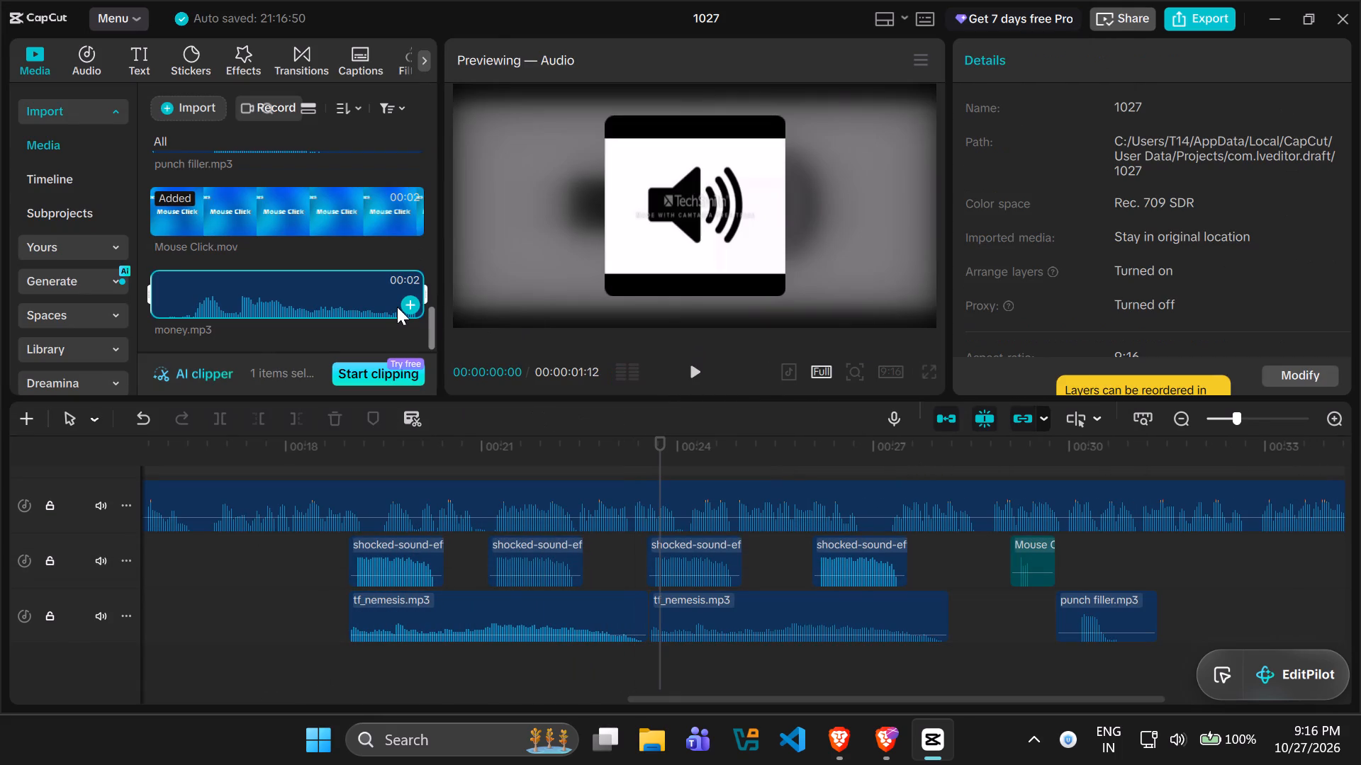
# Preview money.mp3, place it on the shocked-sound-effect track at about 33.1 seconds, and play the ending.
pyautogui.press('space')
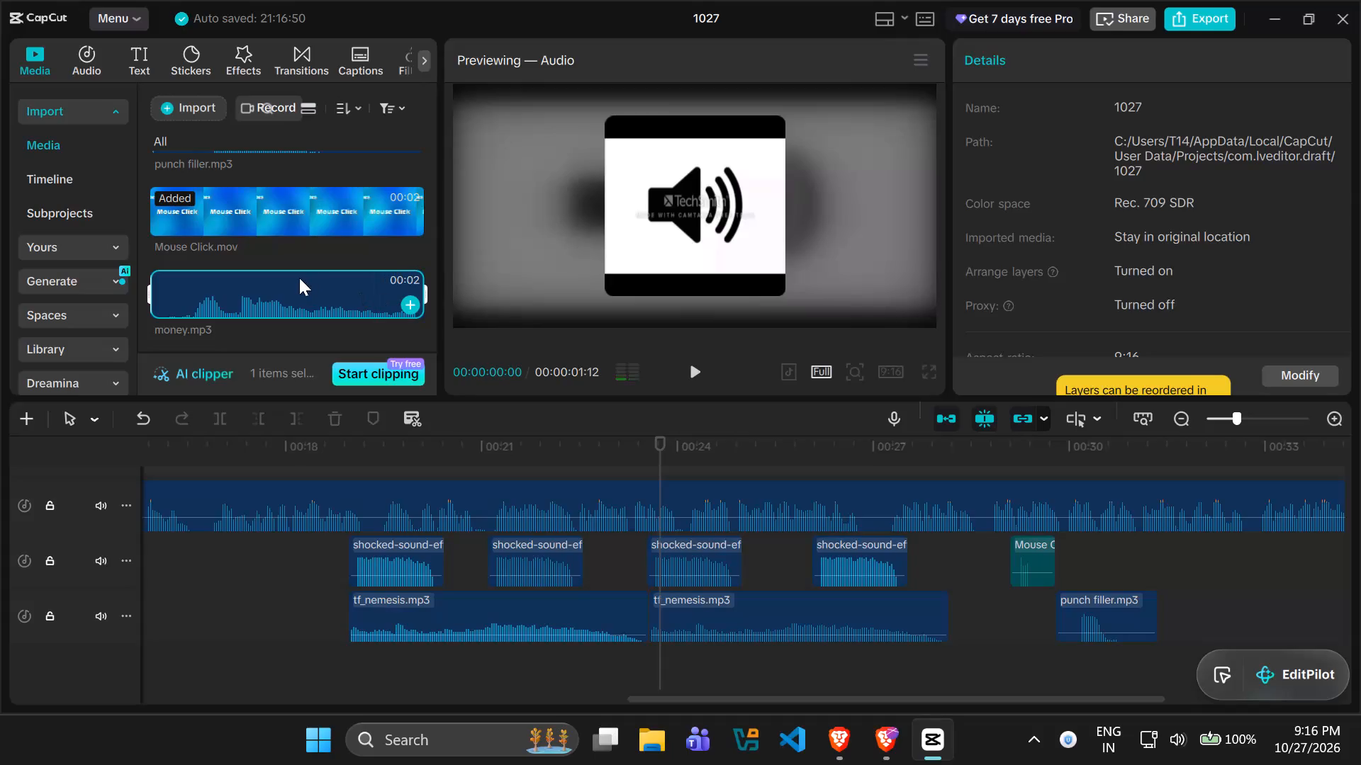
pyautogui.moveTo(288, 274); pyautogui.dragTo(411, 593)
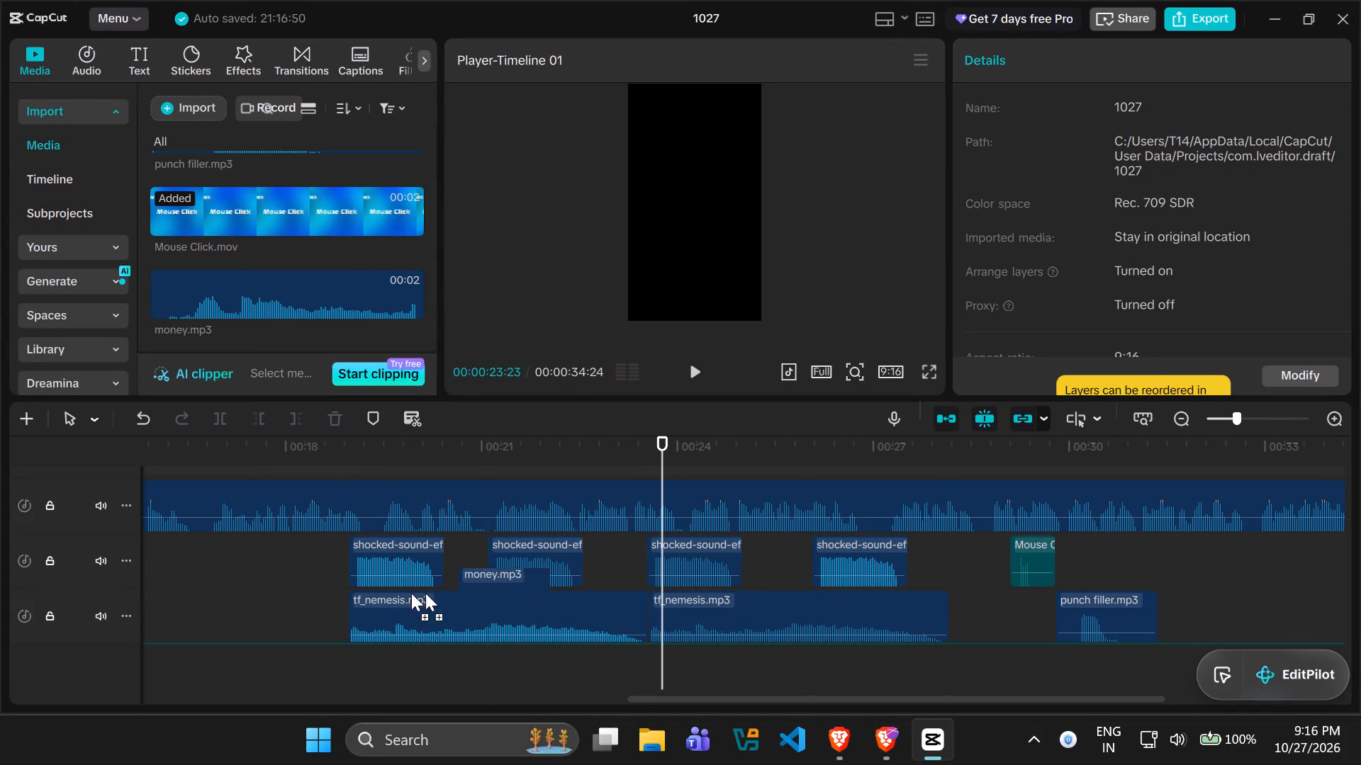
pyautogui.moveTo(411, 593); pyautogui.dragTo(1271, 578)
pyautogui.scroll(-1, 194, 587)
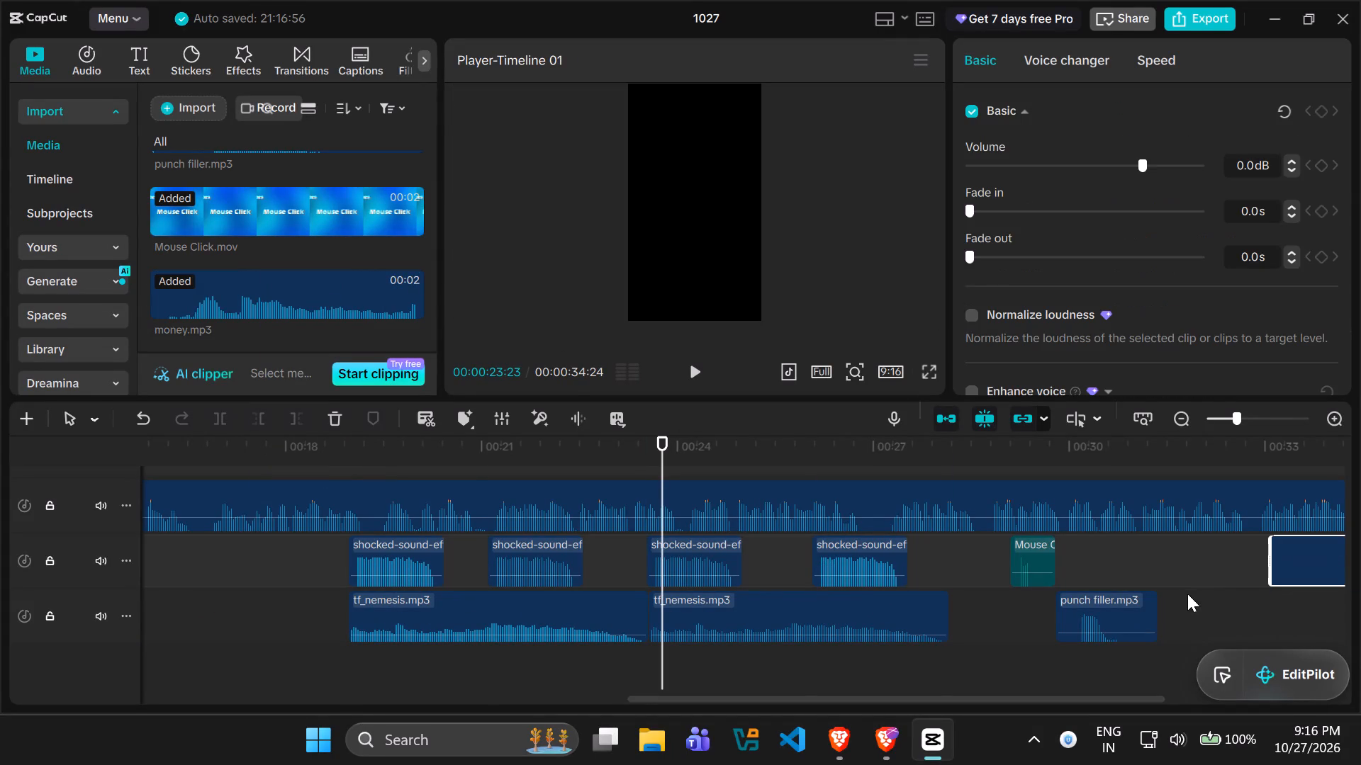
pyautogui.click(1201, 558)
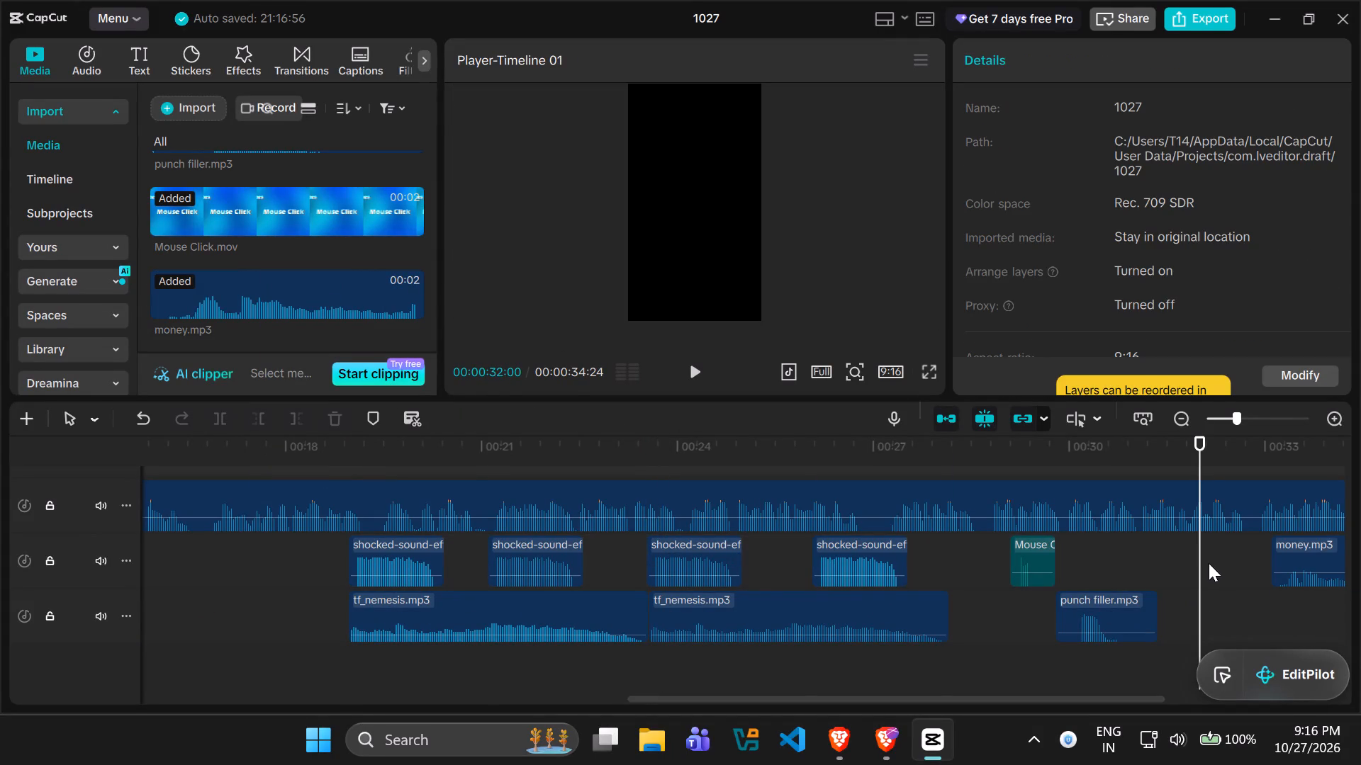
pyautogui.click(1200, 563)
pyautogui.press('space')
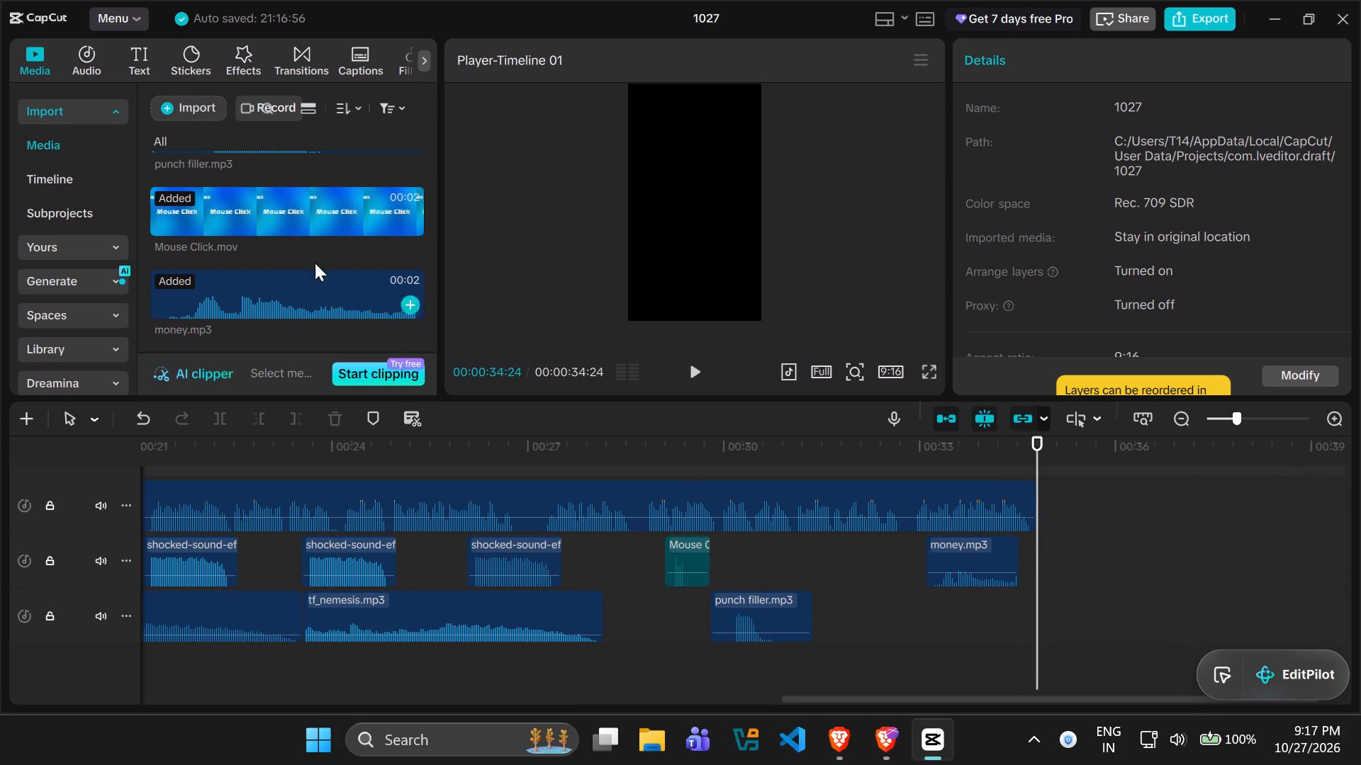
# Search the New Editing assets files for luck and close the import dialog.
pyautogui.click(186, 102)
pyautogui.click(213, 142)
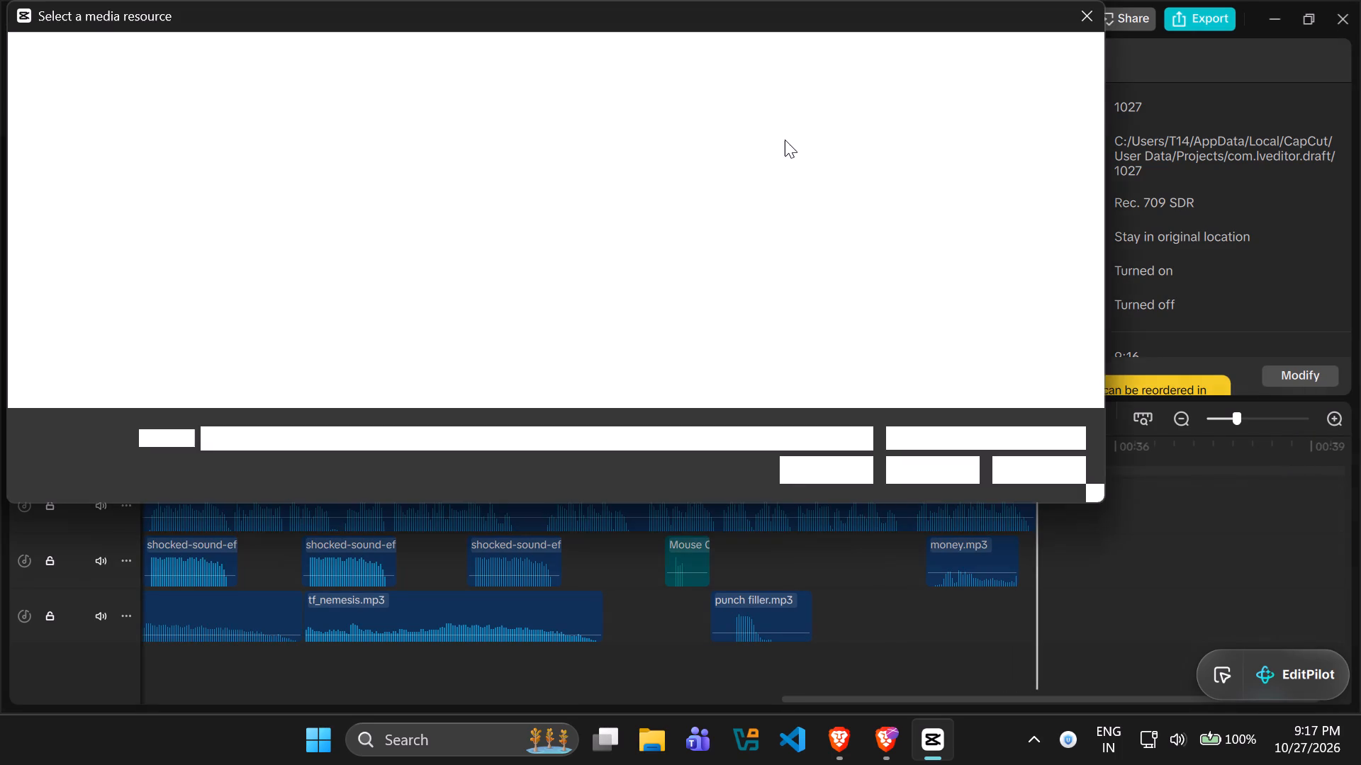
pyautogui.click(943, 64)
pyautogui.write('luck')
pyautogui.press('Escape')
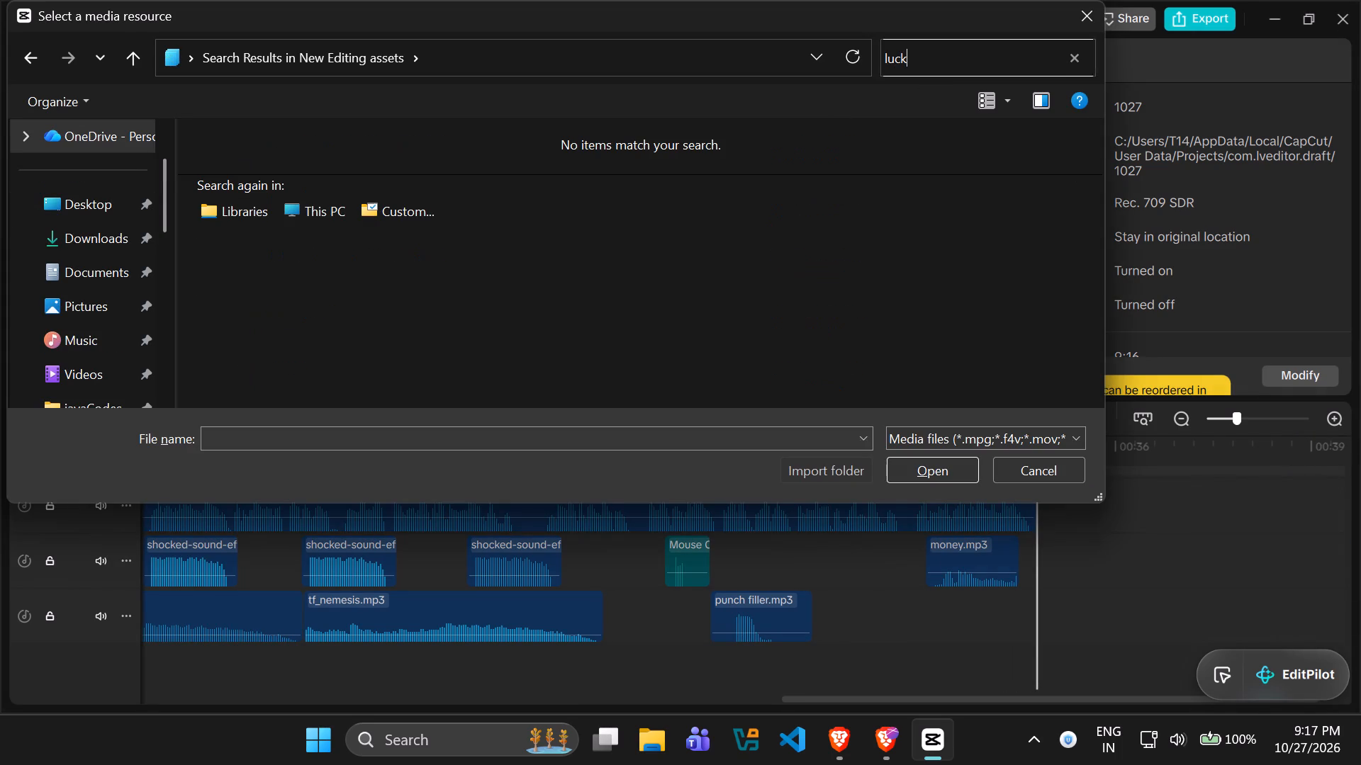
pyautogui.click(1084, 19)
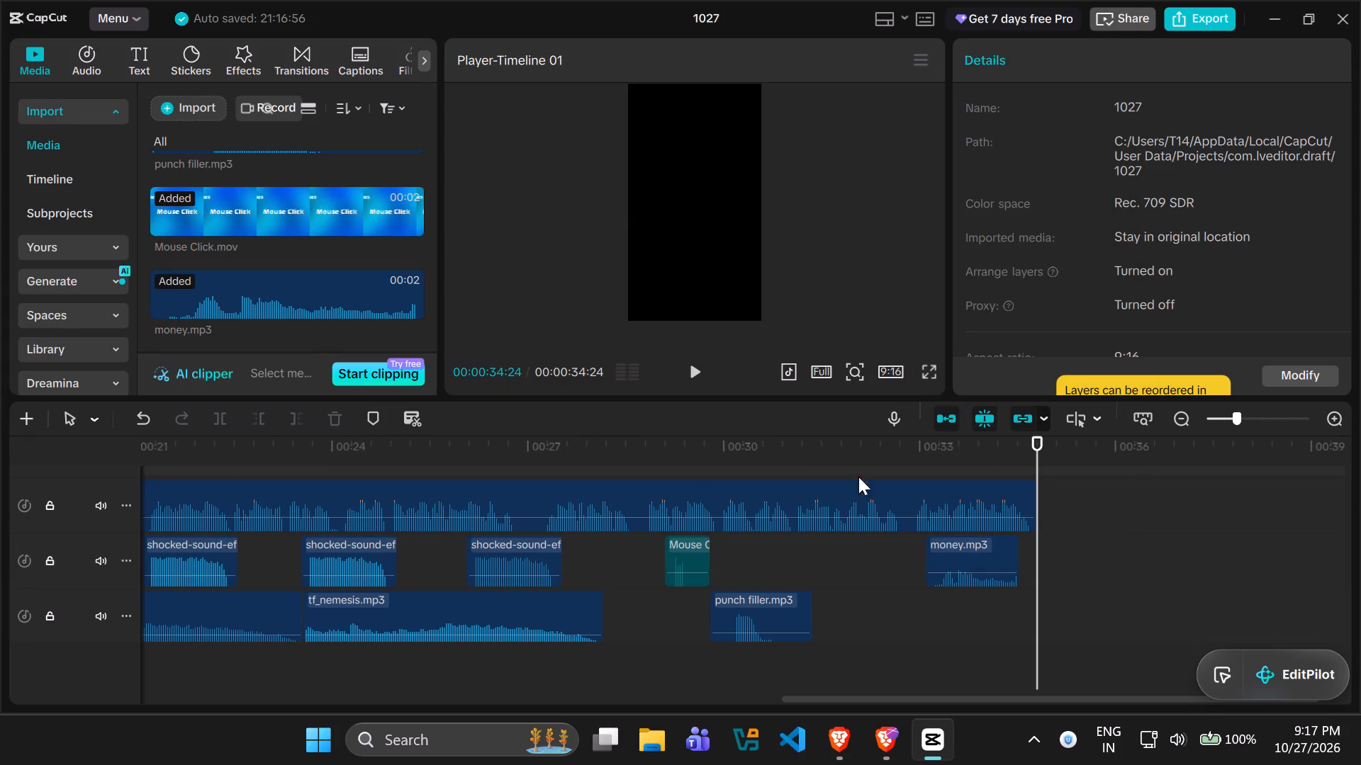
# Play the opening of the timeline from the beginning to about 2.6 seconds.
pyautogui.moveTo(1040, 458); pyautogui.dragTo(0, 453)
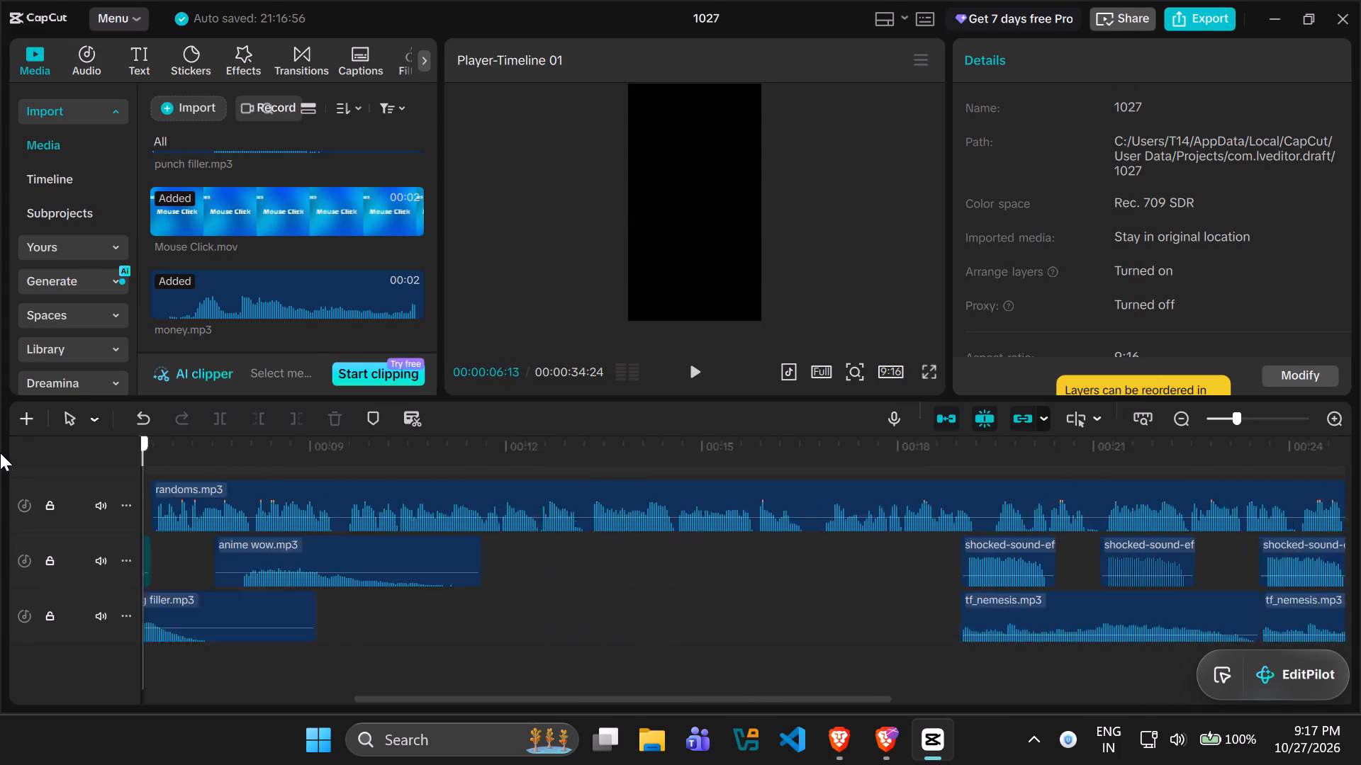
pyautogui.moveTo(0, 453); pyautogui.dragTo(0, 451)
pyautogui.press('space')
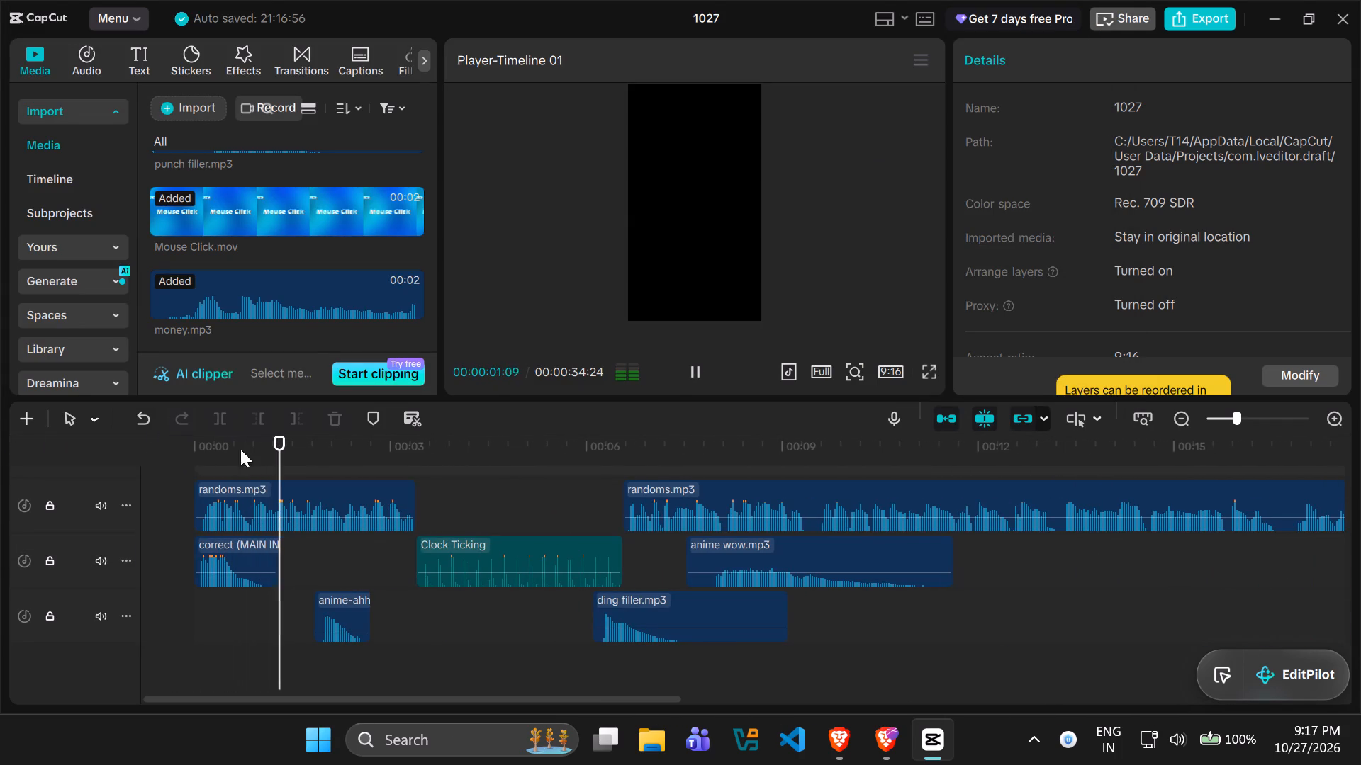
pyautogui.scroll(6, 427, 597)
pyautogui.press('space')
# Import the parkour video from the parkour folder inside the bloxclips video assets.
pyautogui.click(186, 125)
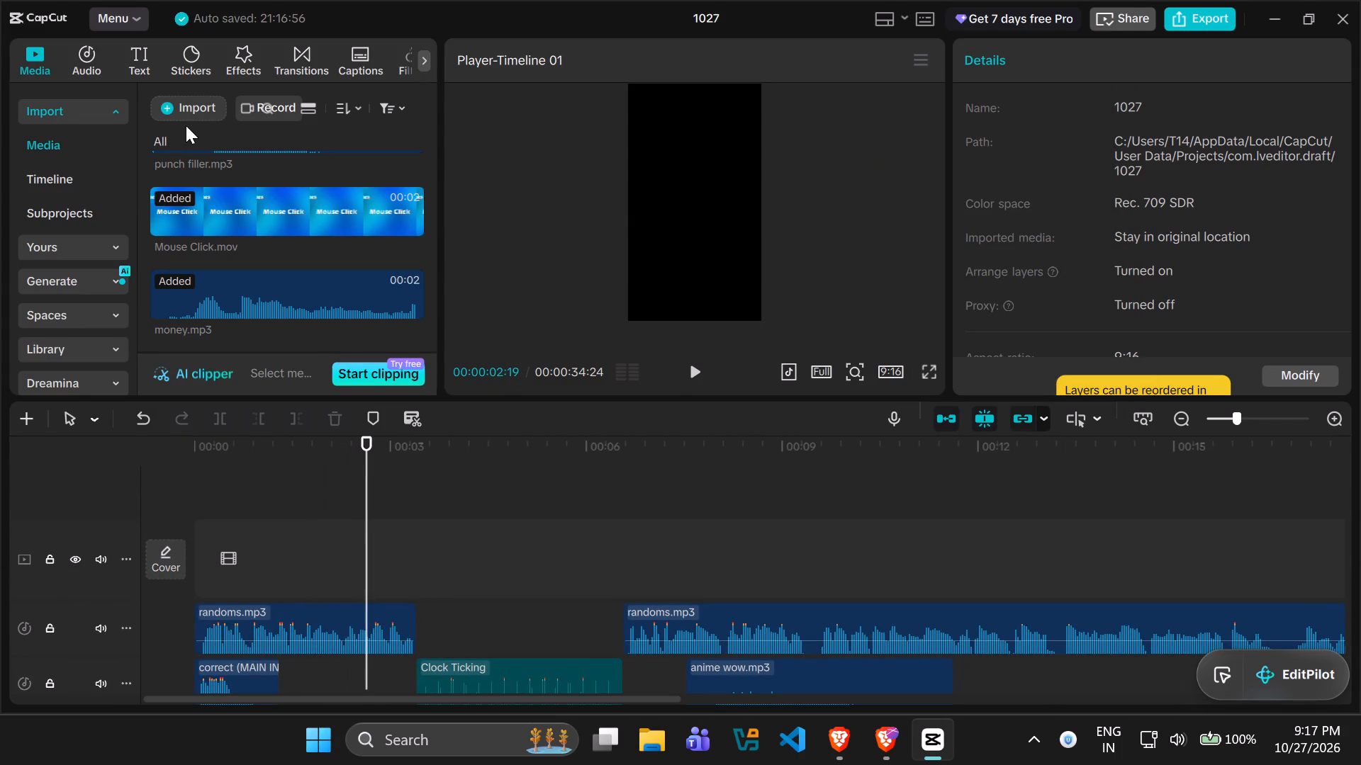
pyautogui.click(191, 110)
pyautogui.click(214, 132)
pyautogui.click(220, 144)
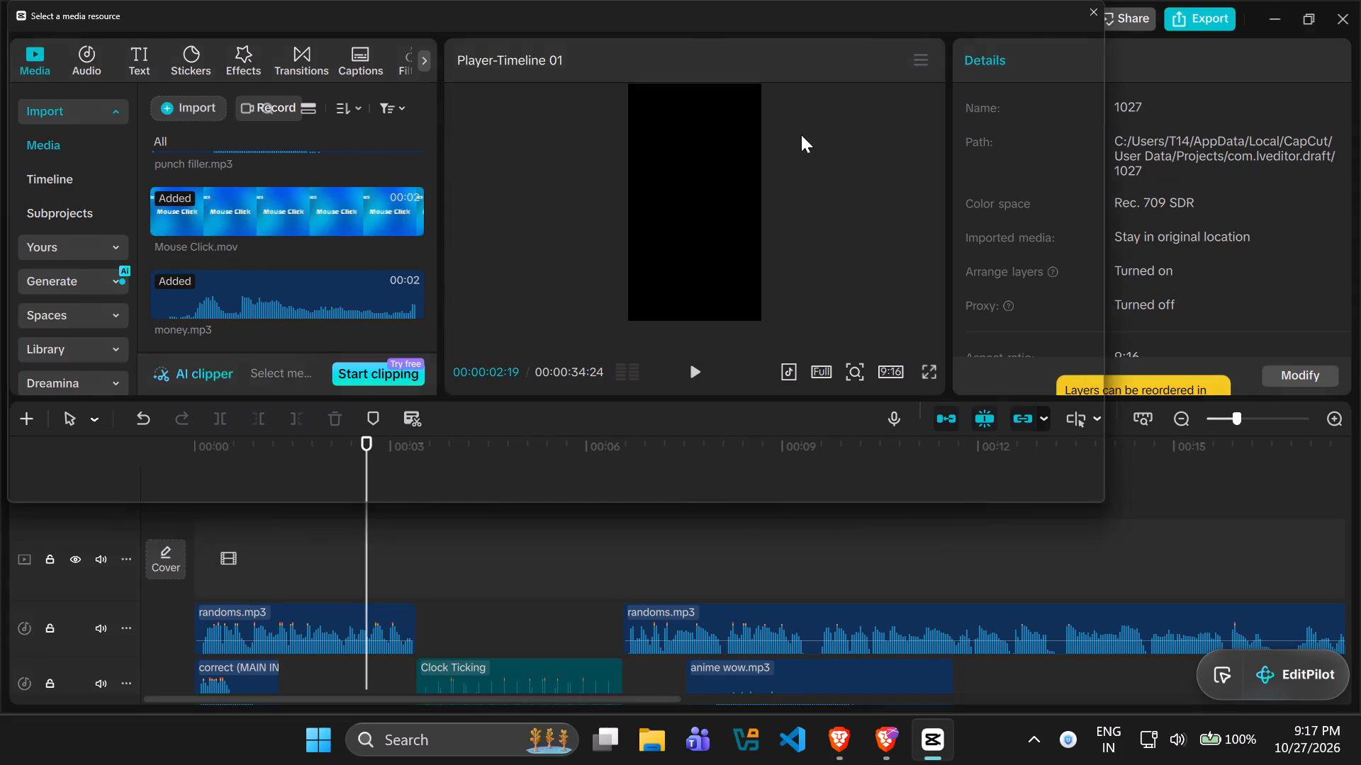
pyautogui.scroll(-4, 72, 289)
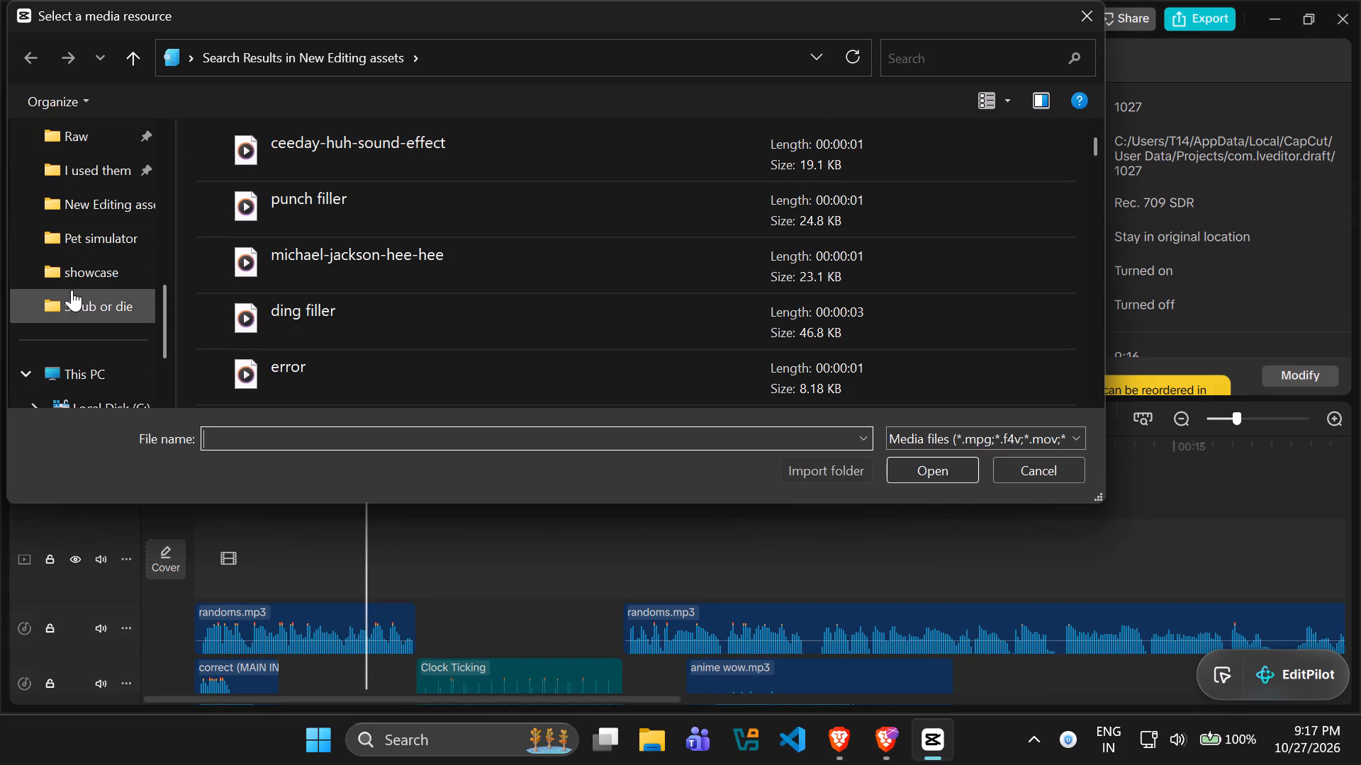
pyautogui.click(79, 176)
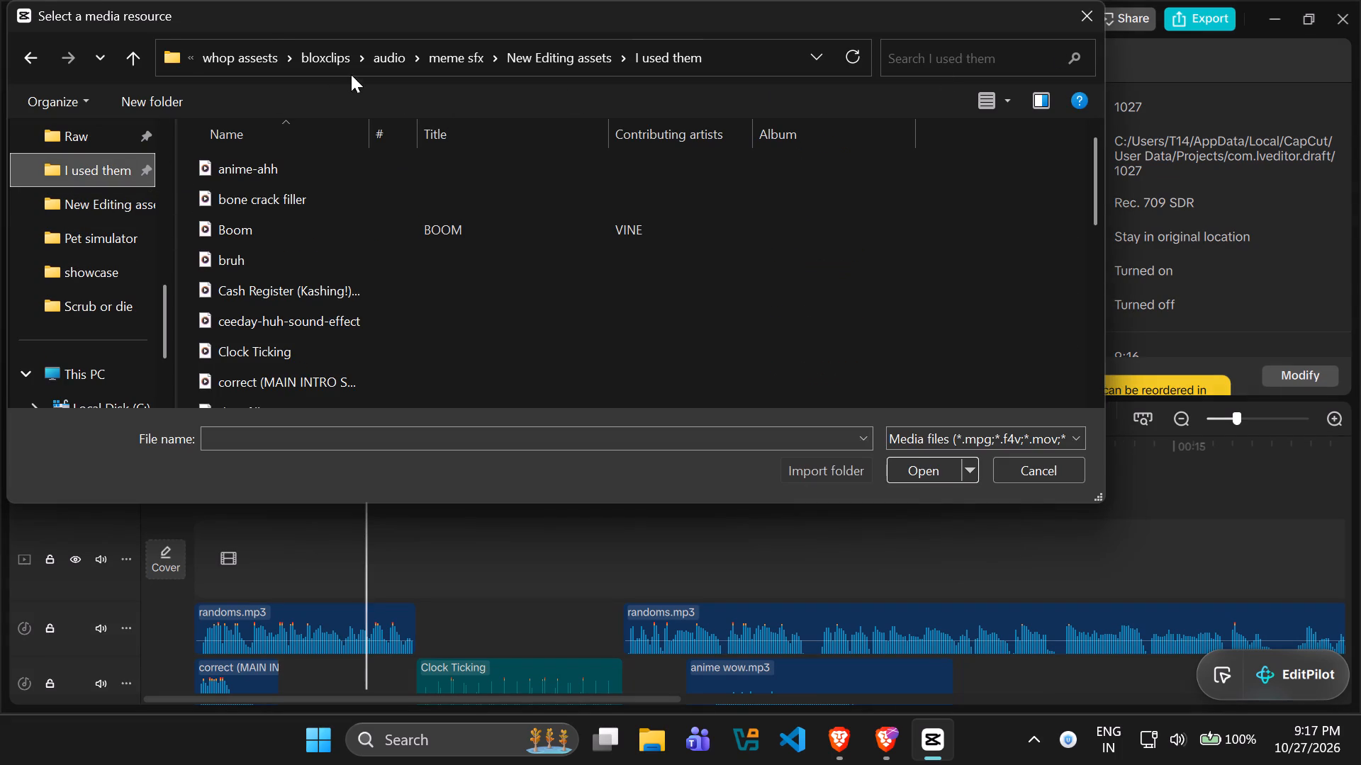
pyautogui.click(364, 55)
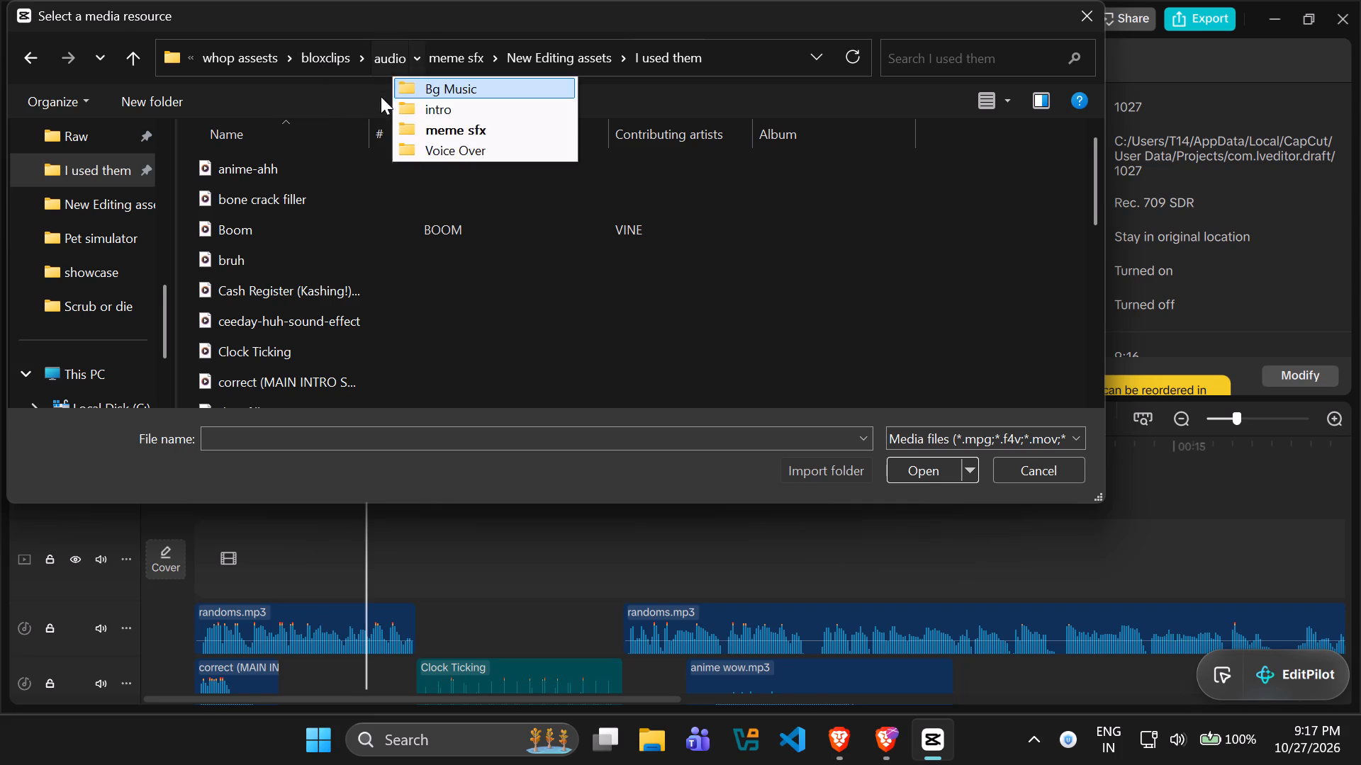
pyautogui.click(360, 133)
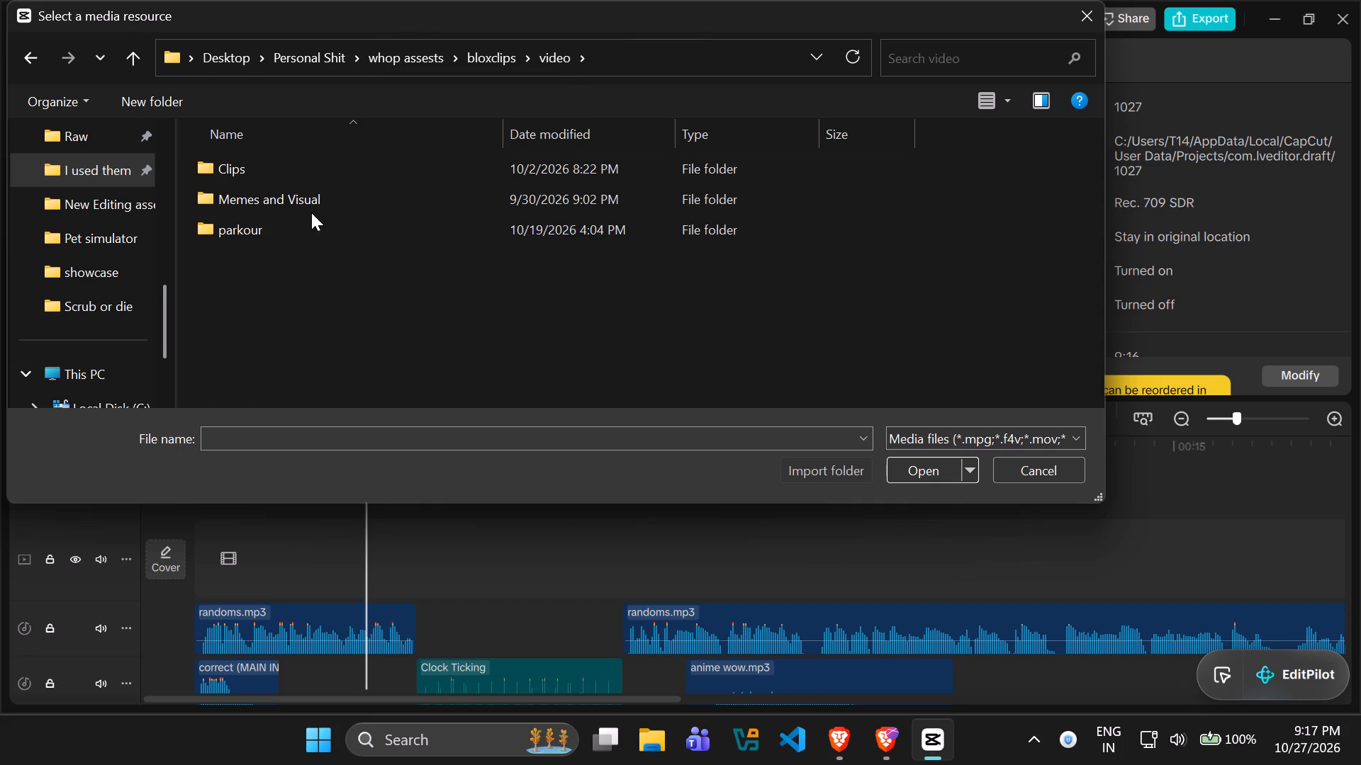
pyautogui.click(292, 200)
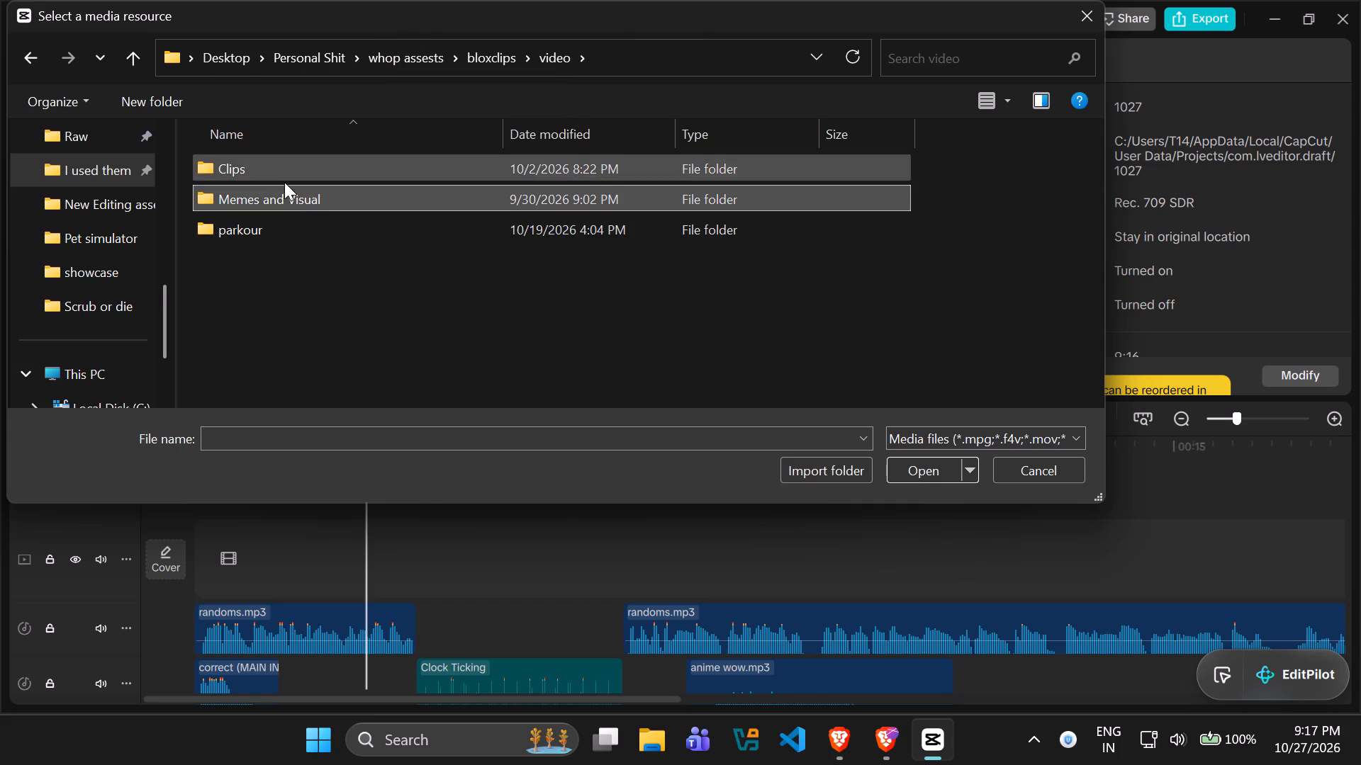
pyautogui.doubleClick(273, 218)
pyautogui.click(283, 171)
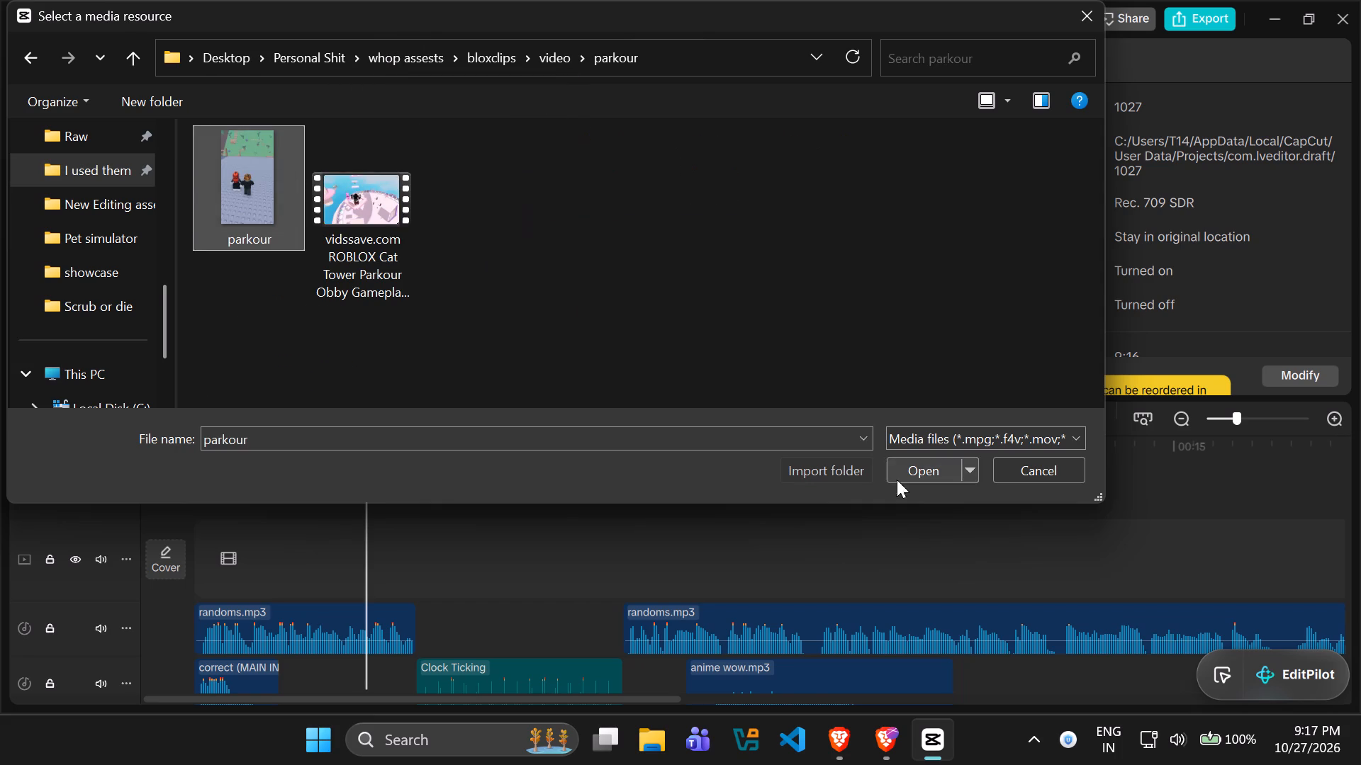
pyautogui.click(934, 461)
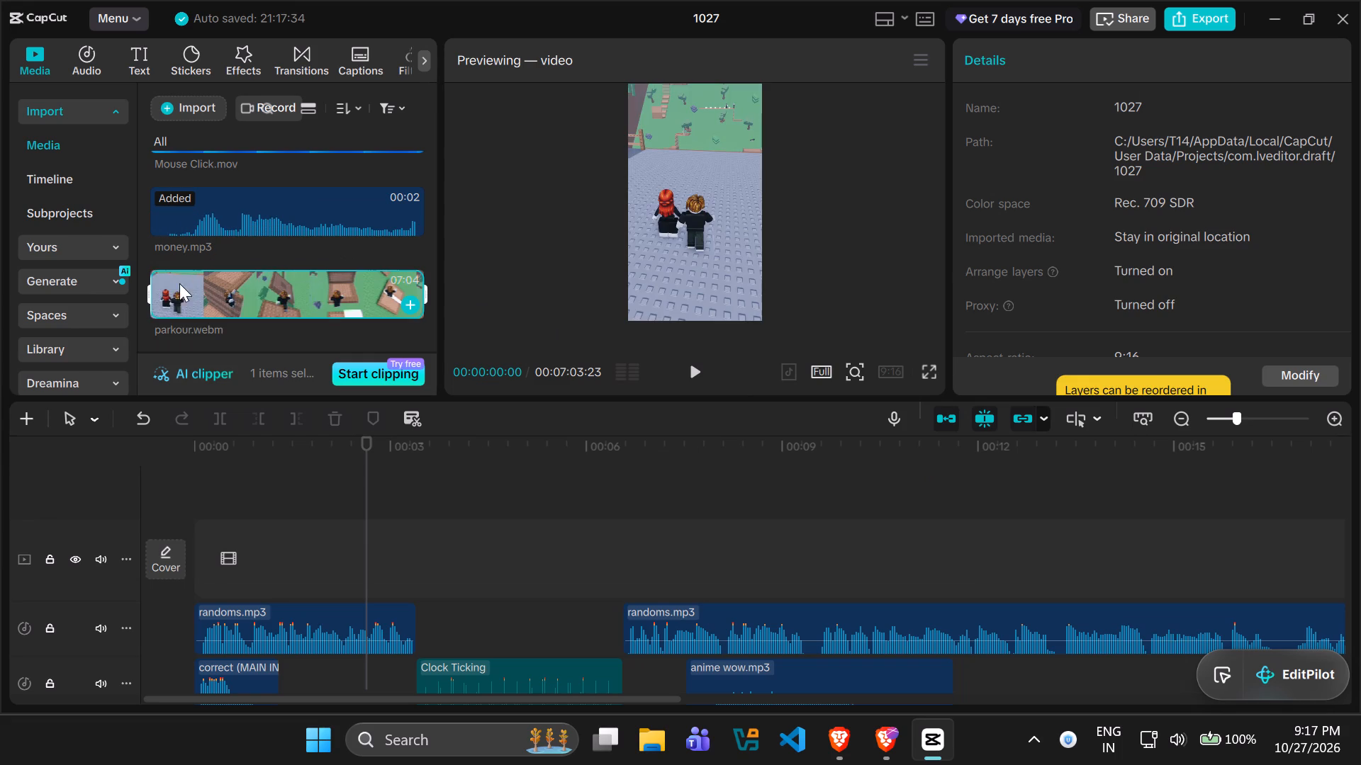
# Place parkour.webm at the beginning of the main video track, using its footage from about 2:34 onward, and play the opening.
pyautogui.moveTo(150, 291); pyautogui.dragTo(241, 291)
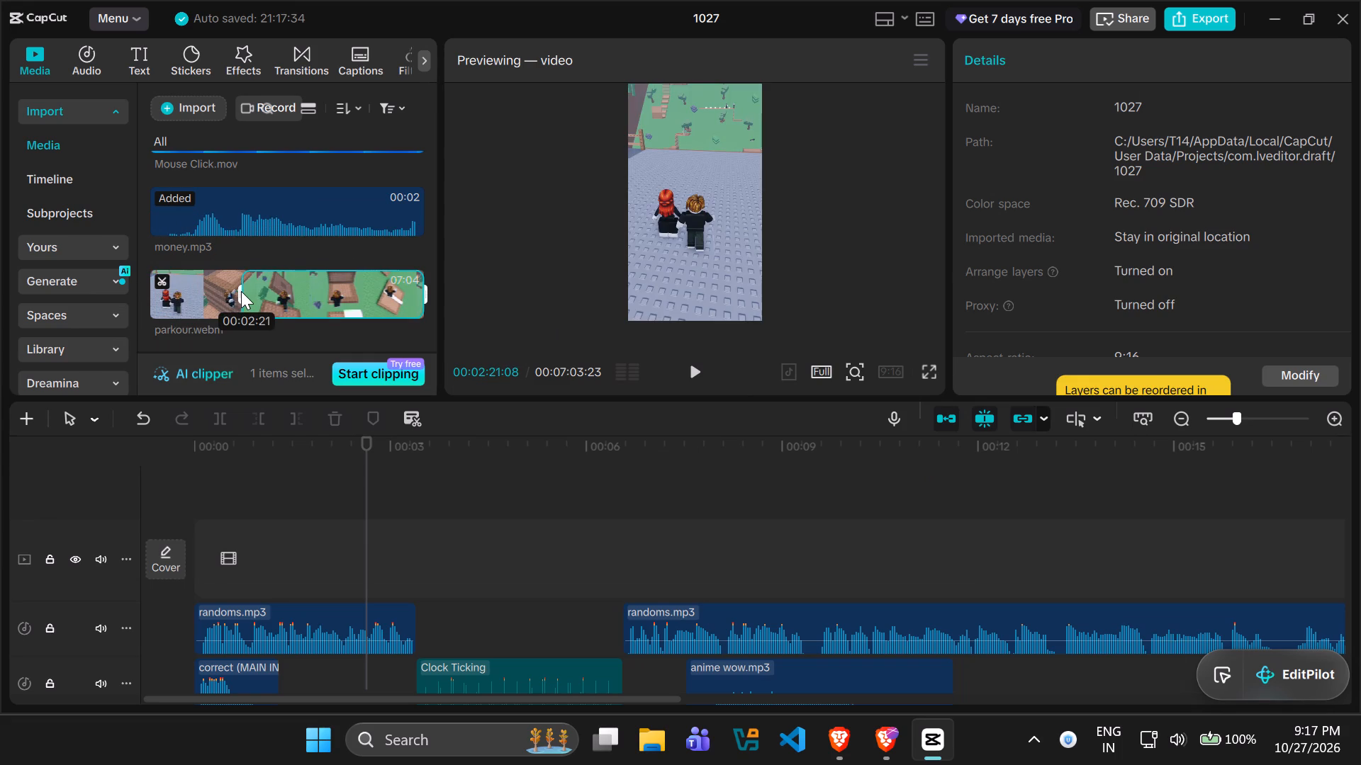
pyautogui.moveTo(241, 291); pyautogui.dragTo(250, 291)
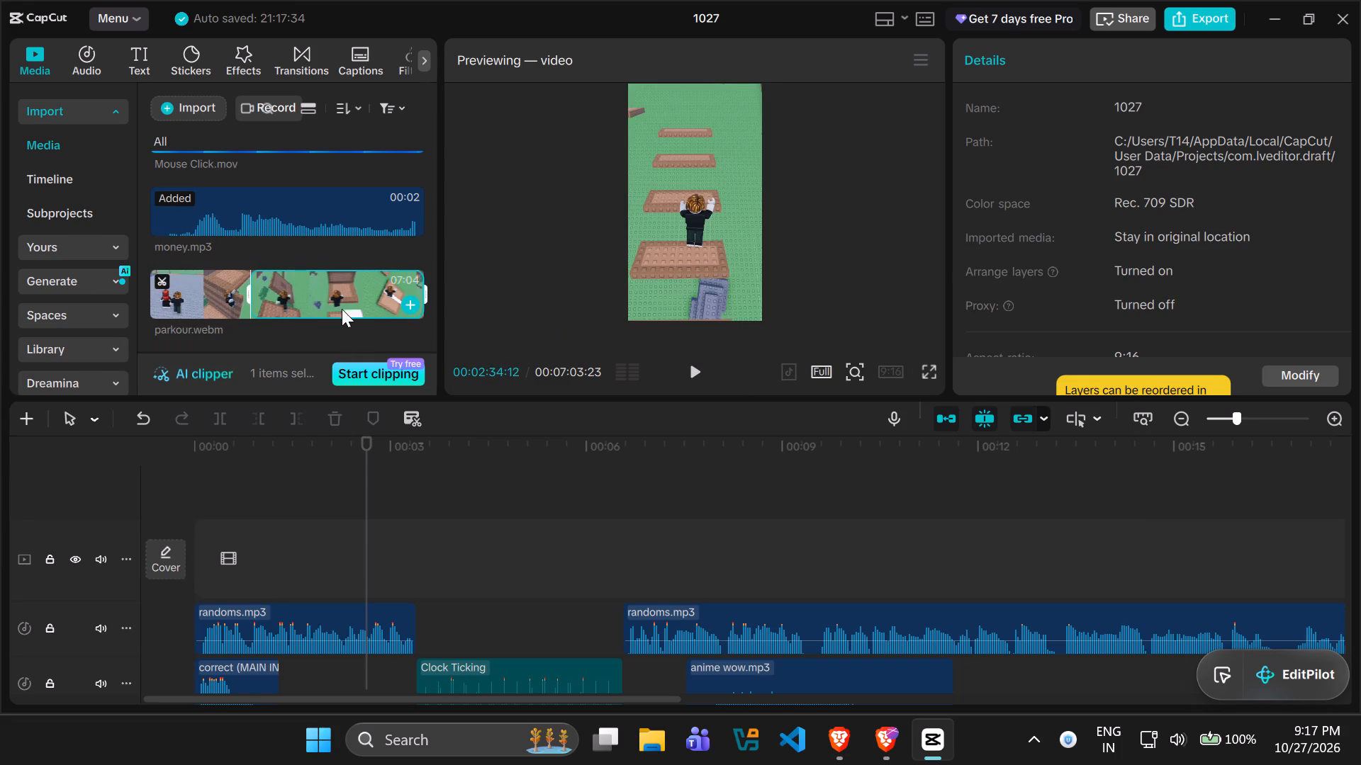
pyautogui.moveTo(342, 292); pyautogui.dragTo(216, 555)
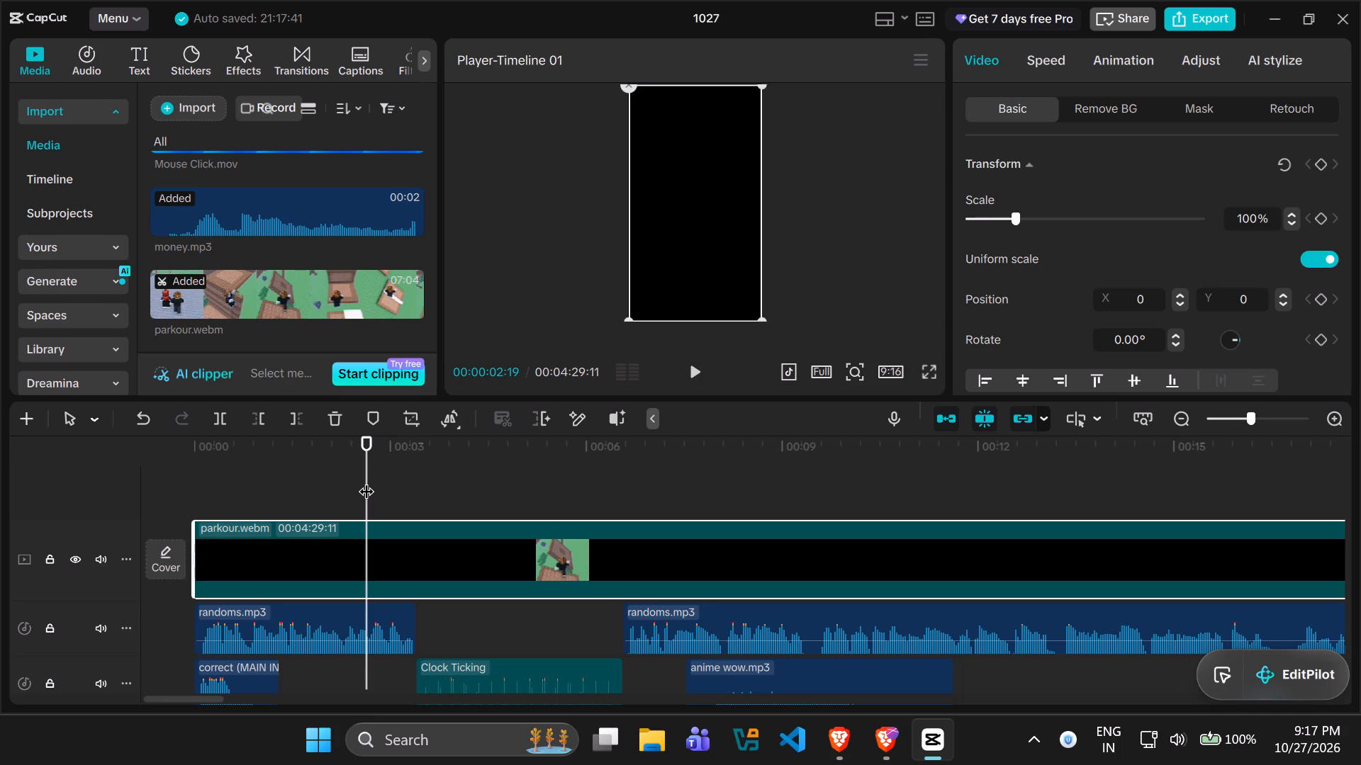
pyautogui.moveTo(366, 480); pyautogui.dragTo(76, 459)
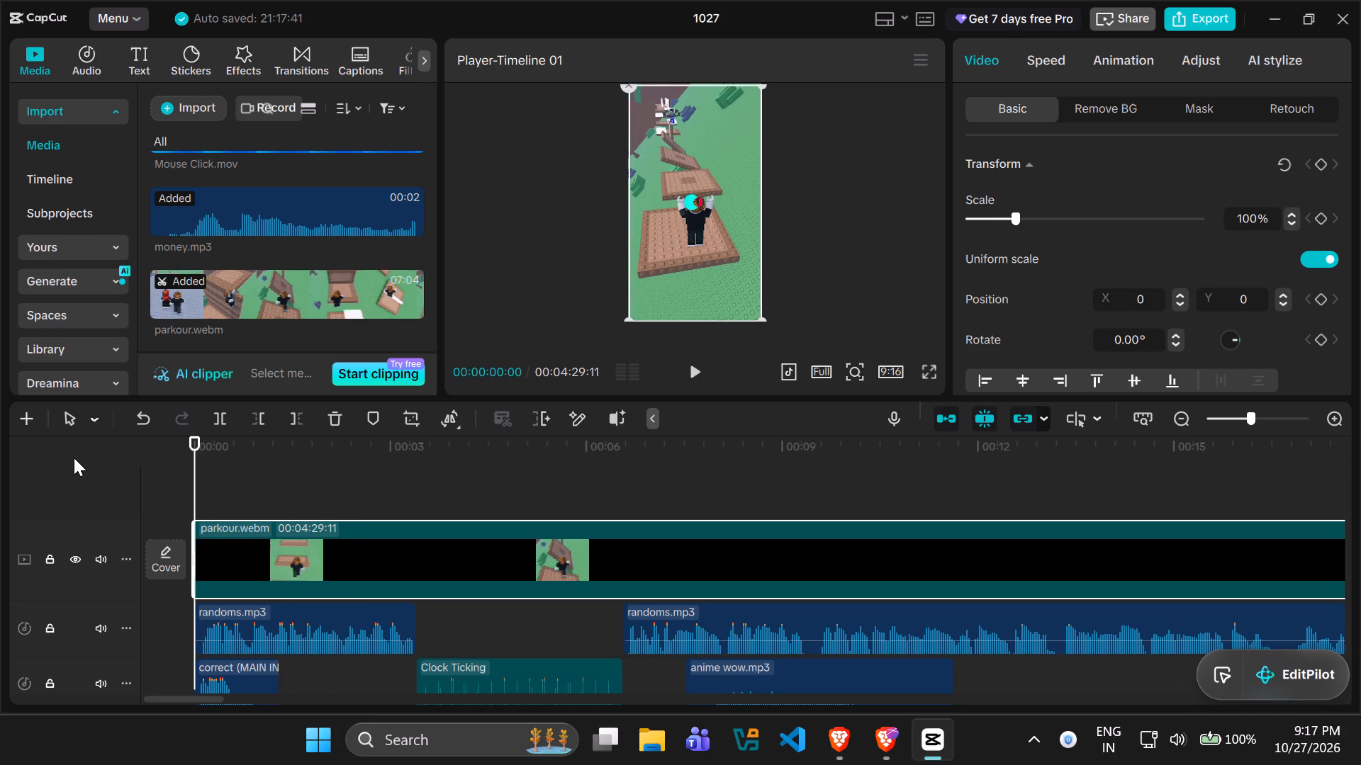
pyautogui.press('space')
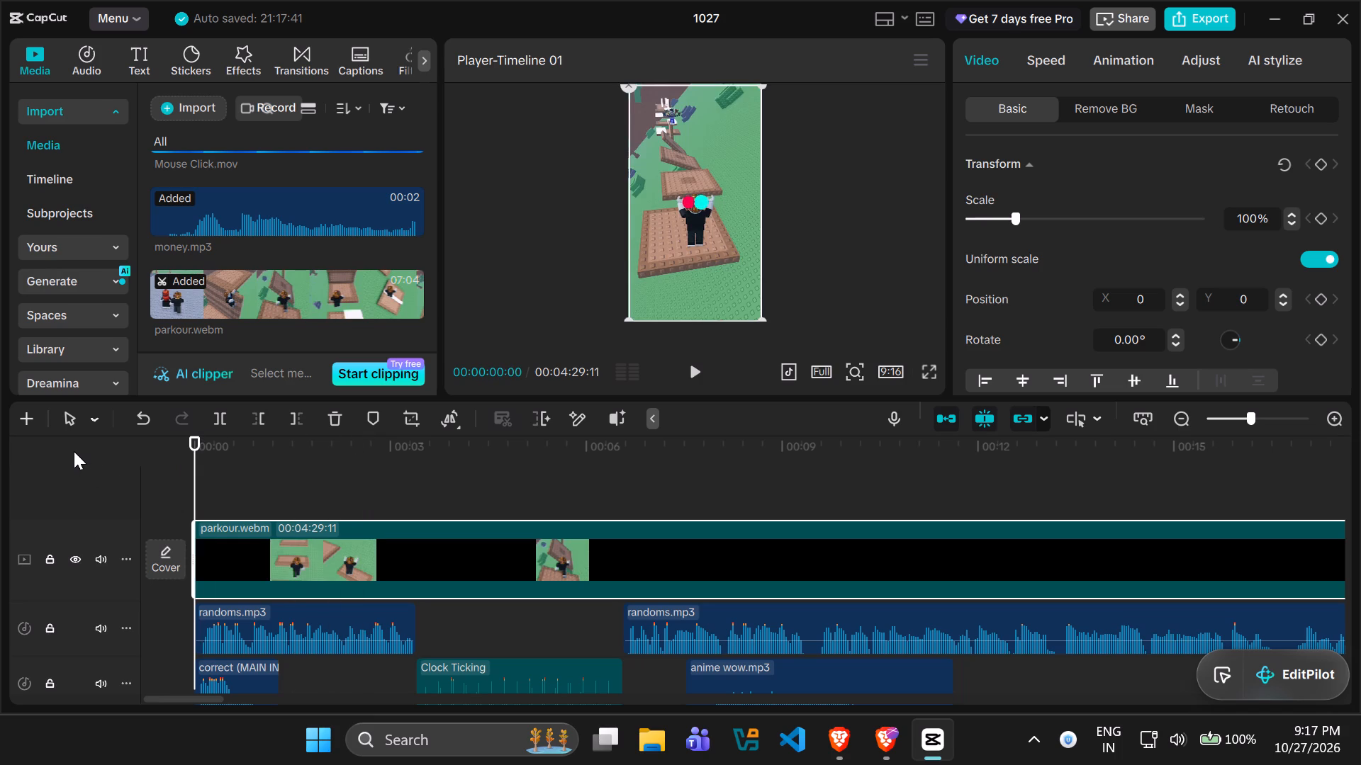
pyautogui.press('space')
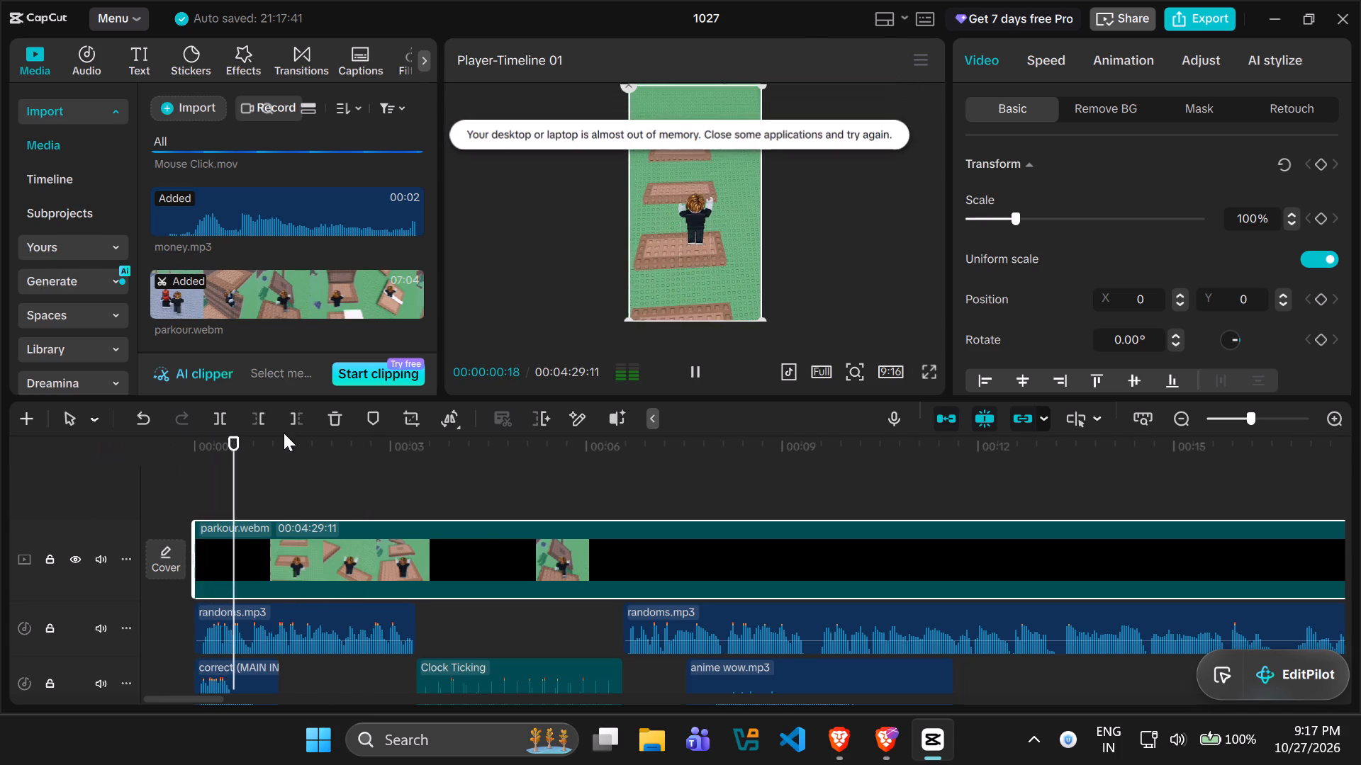
# Trim the end of the parkour clip to the end of the voiceover at 00:00:34:24.
pyautogui.moveTo(237, 470); pyautogui.dragTo(1360, 481)
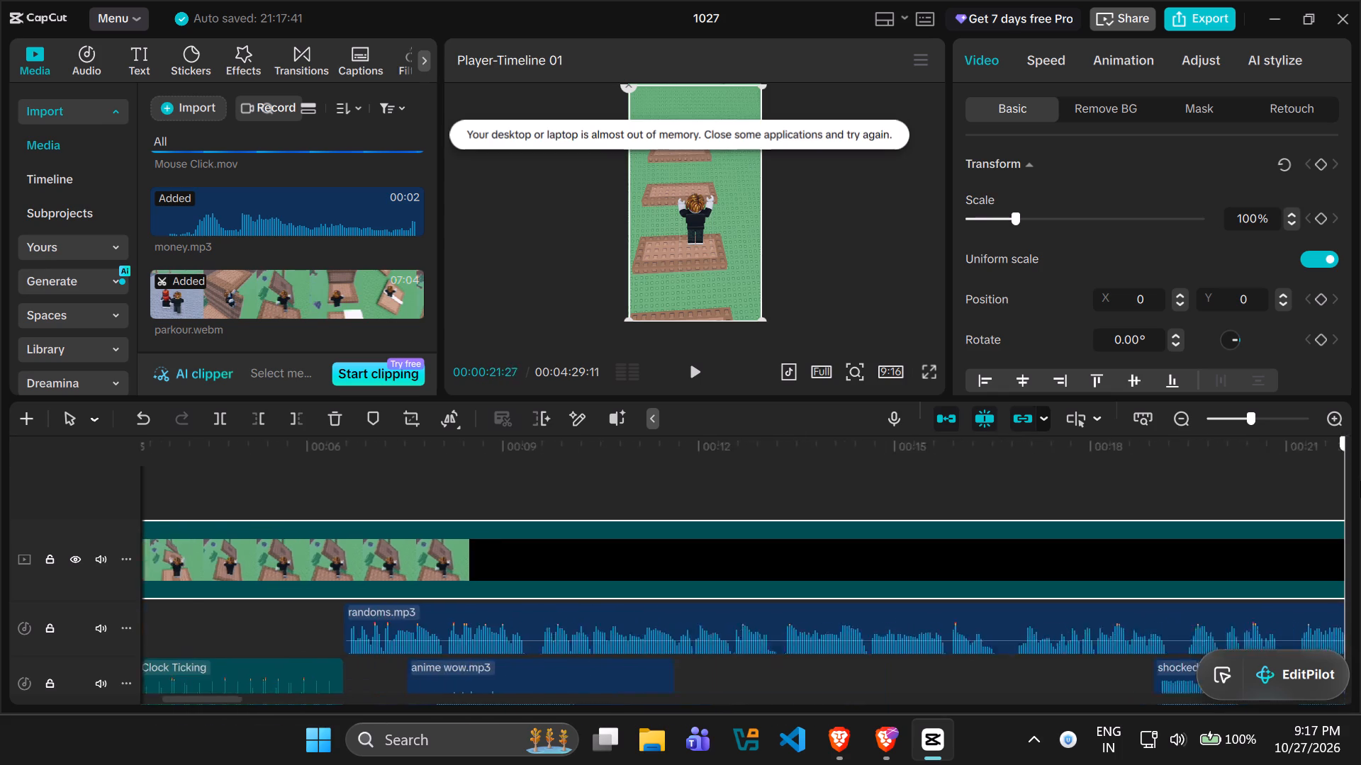
pyautogui.moveTo(1360, 481); pyautogui.dragTo(1360, 497)
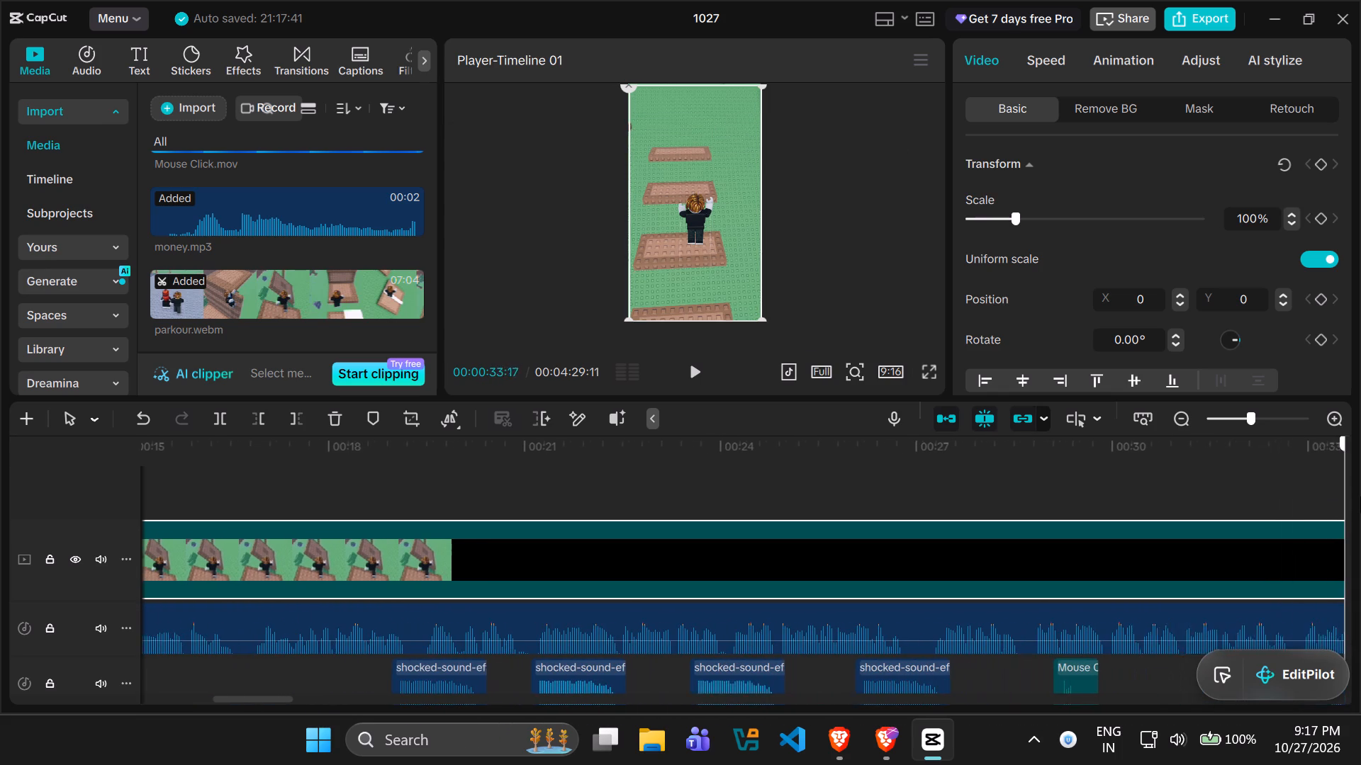
pyautogui.moveTo(1360, 497); pyautogui.dragTo(1064, 521)
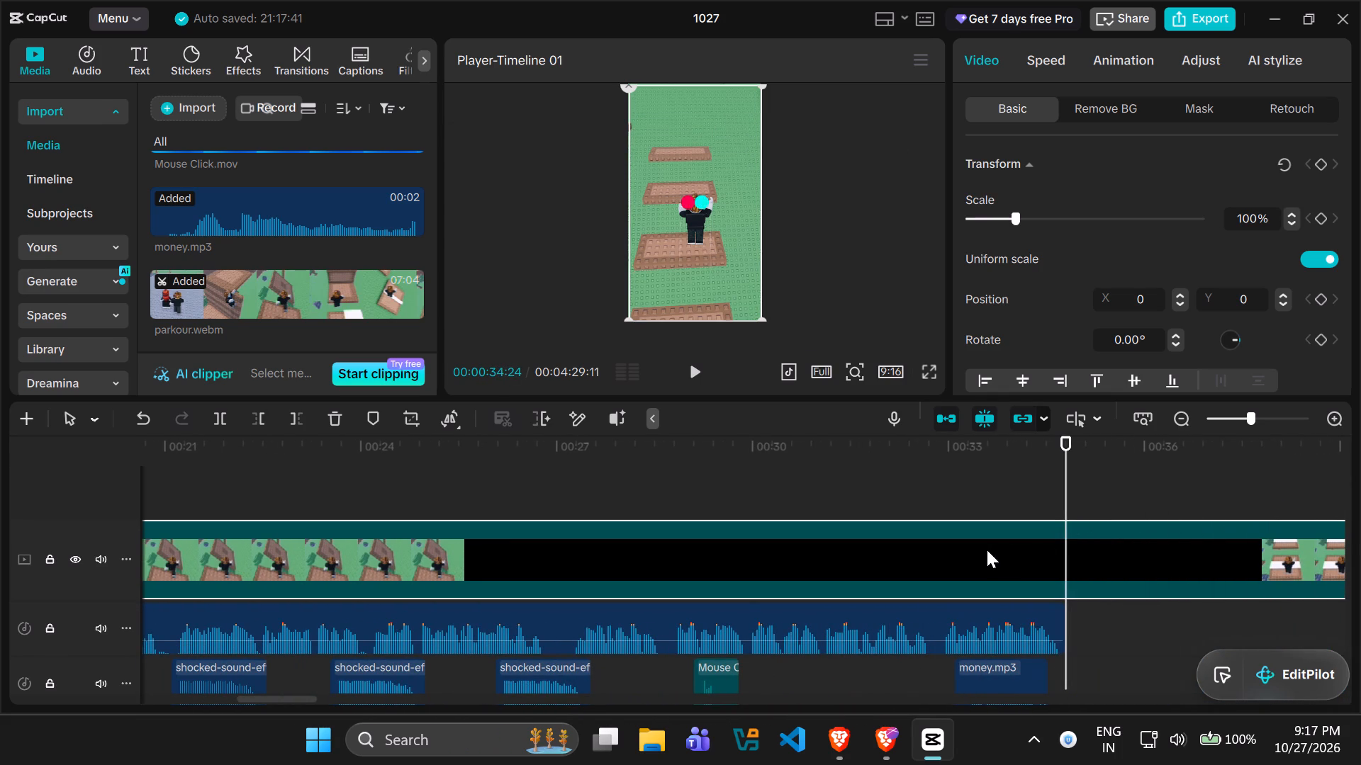
pyautogui.click(986, 550)
pyautogui.click(291, 421)
# Generate auto captions for the timeline with English as the spoken language and no bilingual captions.
pyautogui.moveTo(1067, 497); pyautogui.dragTo(1014, 494)
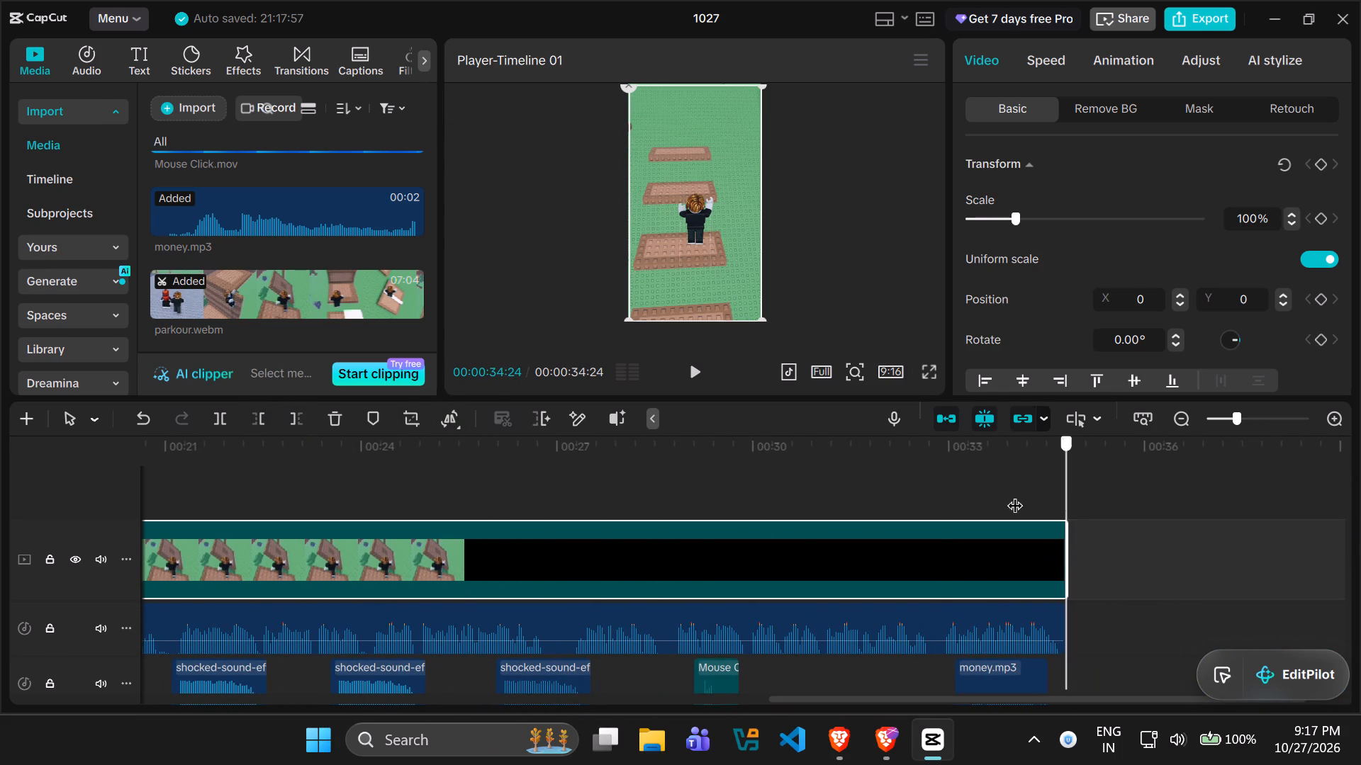
pyautogui.moveTo(1014, 494); pyautogui.dragTo(0, 404)
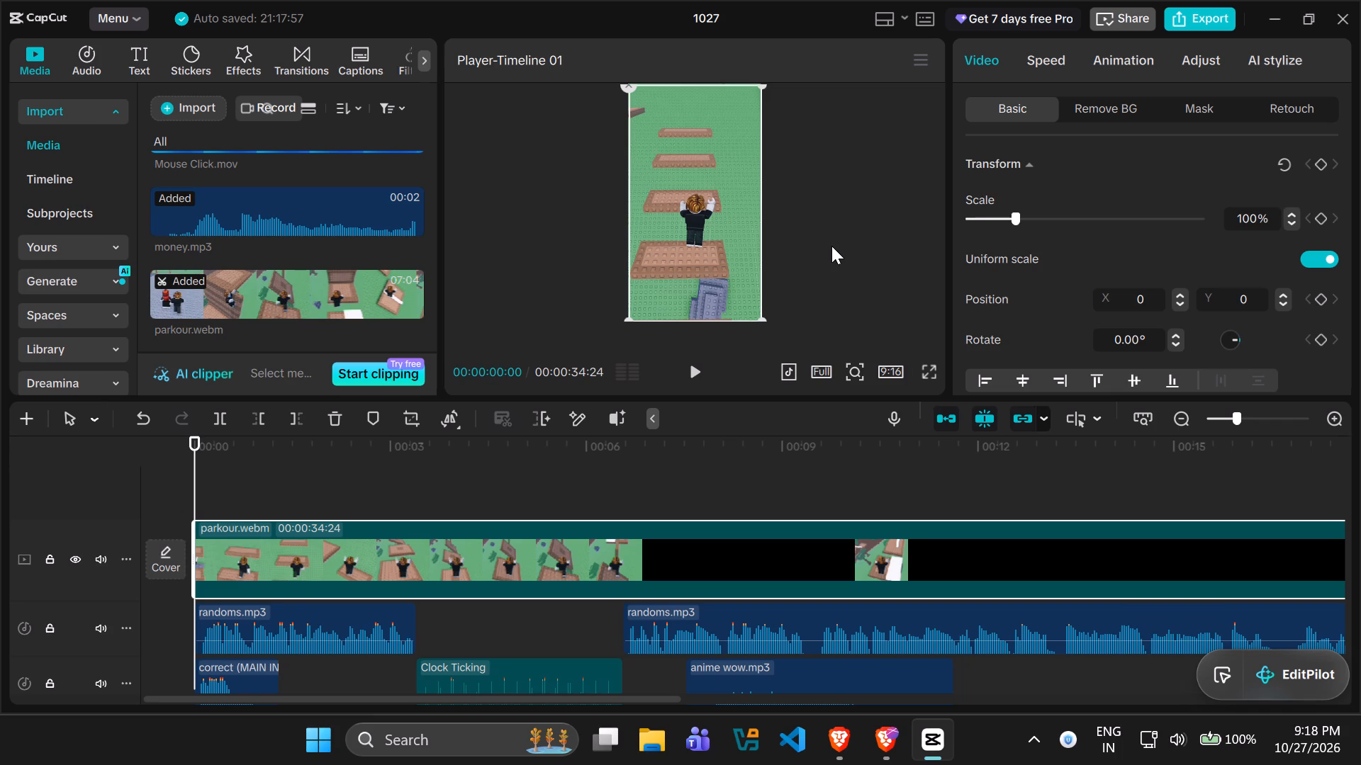
pyautogui.click(364, 74)
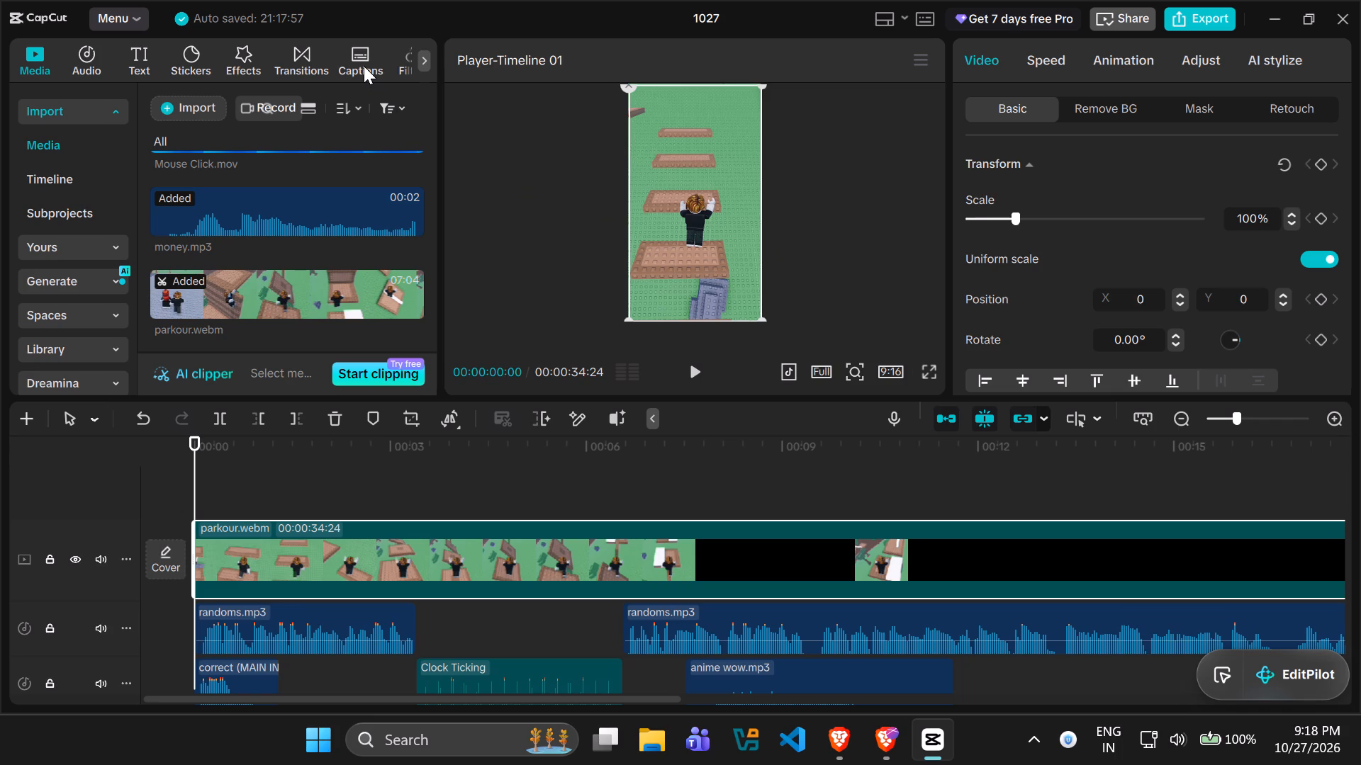
pyautogui.click(358, 59)
pyautogui.click(361, 375)
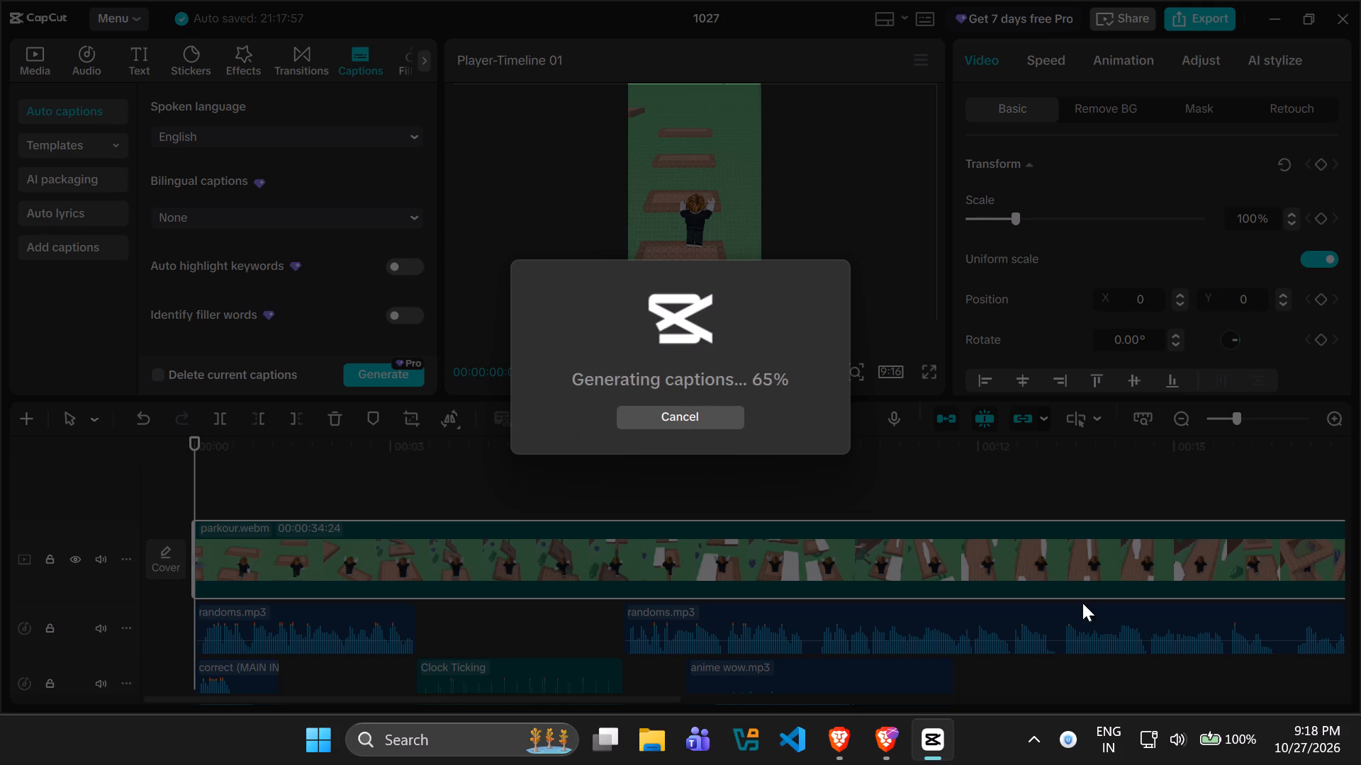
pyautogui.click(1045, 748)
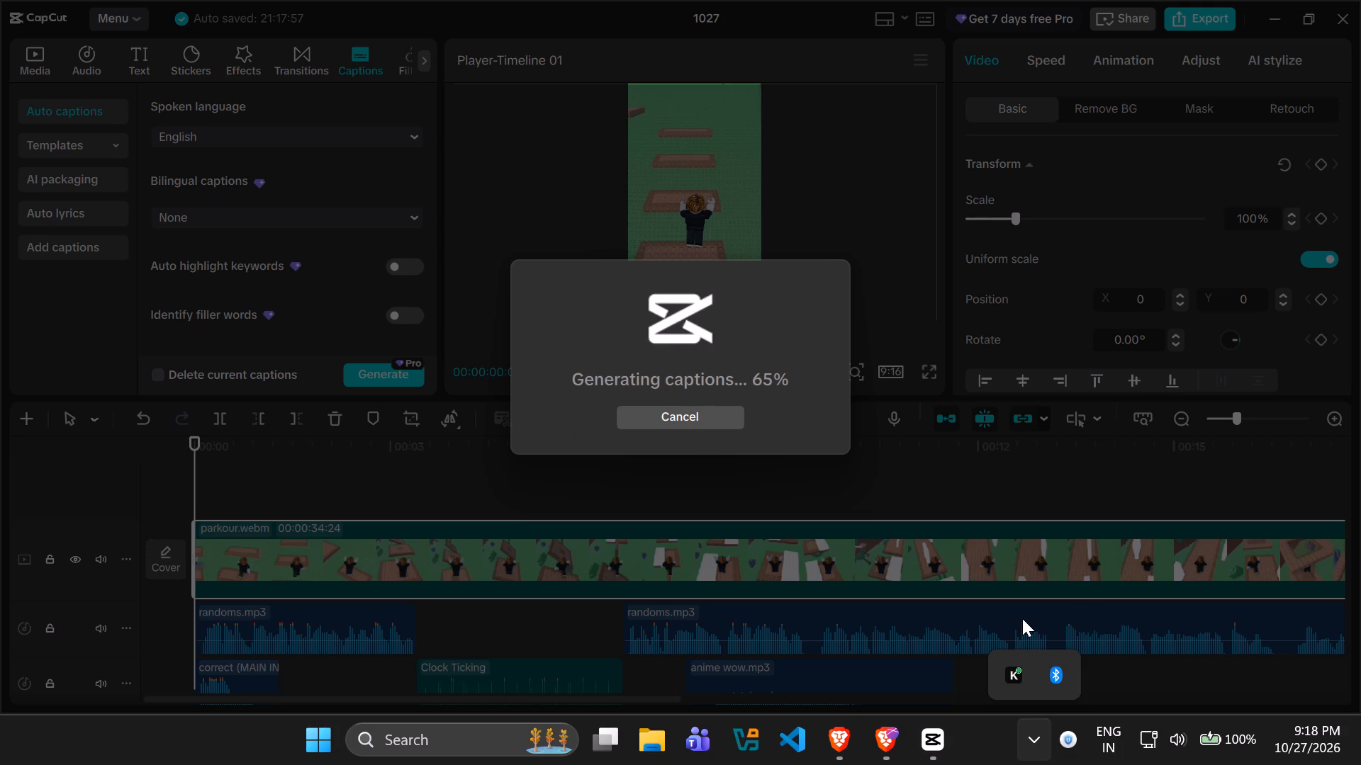